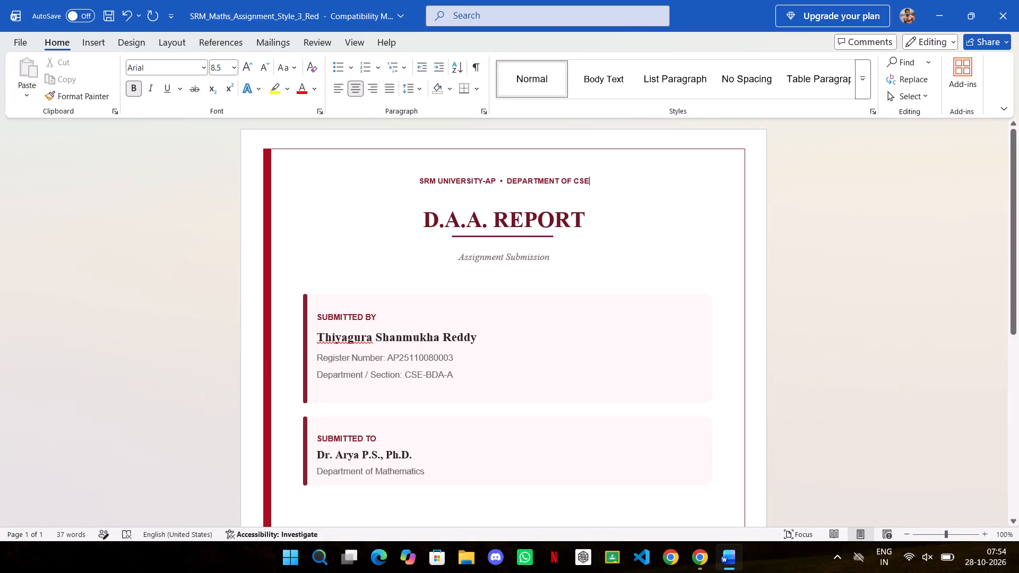
Replace the student's name under SUBMITTED BY on the report cover page with the new student's full name.
scroll(796, 281, "down", 1)
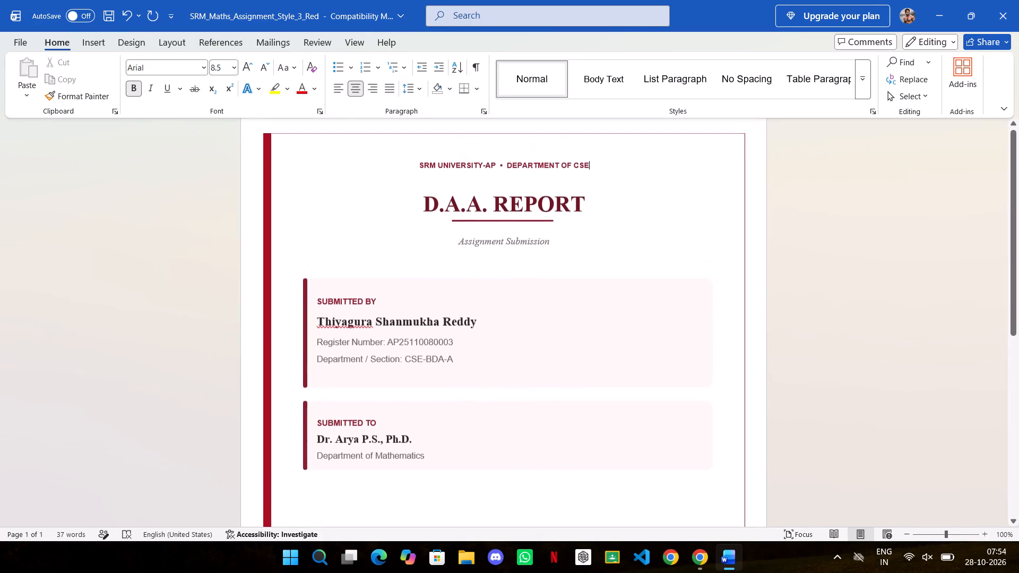
scroll(796, 281, "down", 1)
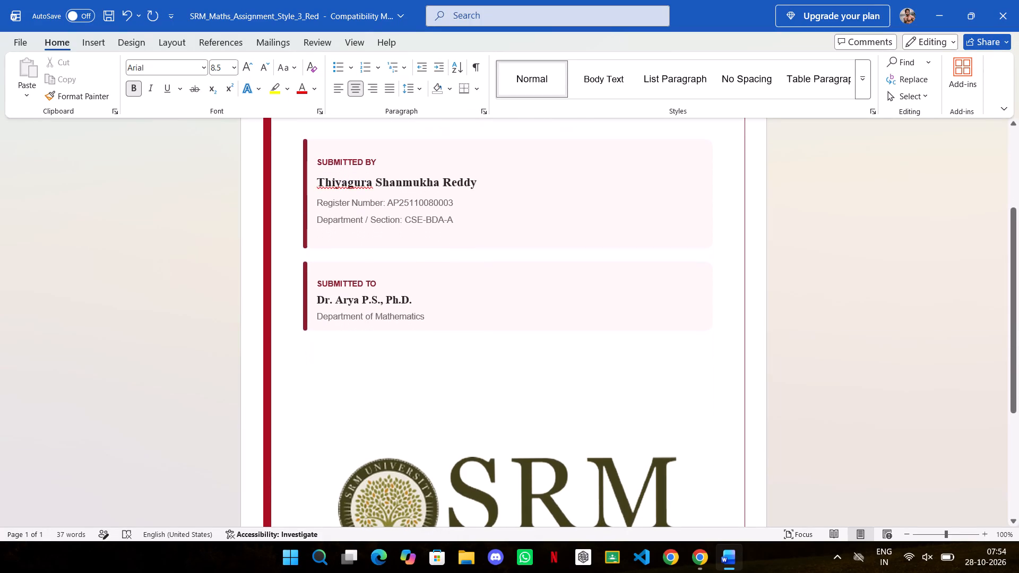
left_click(478, 184)
key("BackSpace")
key("BackSpace")
key("BackSpace")
key("BackSpace")
key("BackSpace")
key("BackSpace")
key("BackSpace")
key("BackSpace")
key("BackSpace")
key("BackSpace")
key("BackSpace")
key("BackSpace")
key("BackSpace")
key("BackSpace")
key("BackSpace")
key("BackSpace")
key("BackSpace")
key("BackSpace")
key("BackSpace")
key("BackSpace")
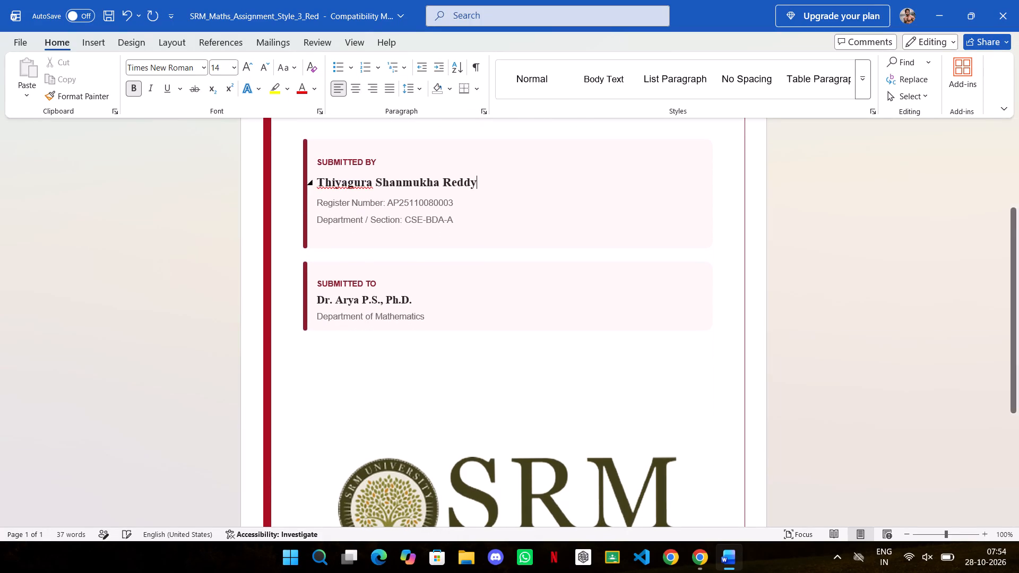
key("BackSpace")
key("BackSpace")
key("BackSpace")
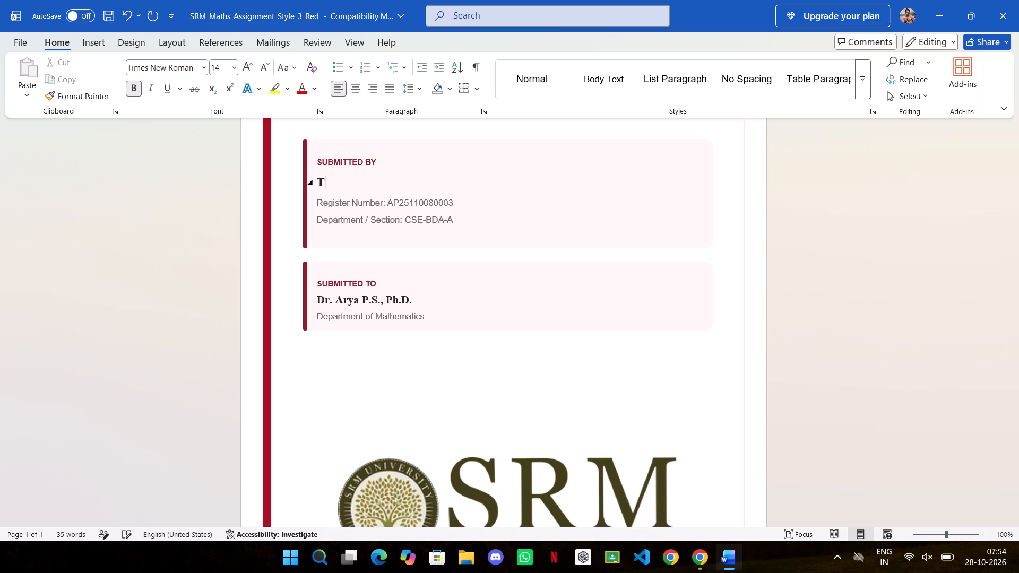
key("BackSpace")
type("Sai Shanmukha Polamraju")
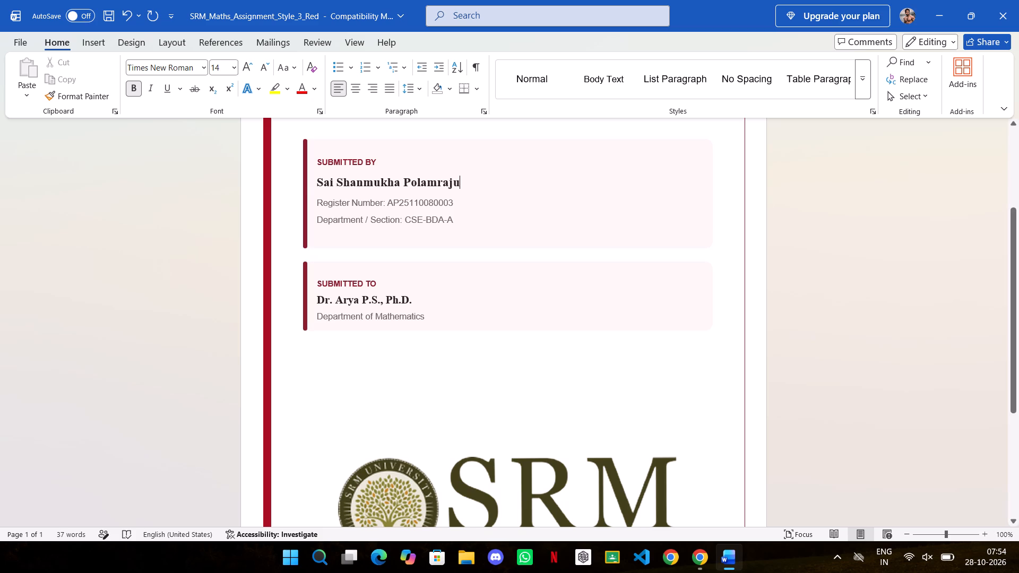
left_click(821, 251)
Update the student's register number in the SUBMITTED BY box by replacing its second-to-last digit with 3.
scroll(821, 251, "up", 2)
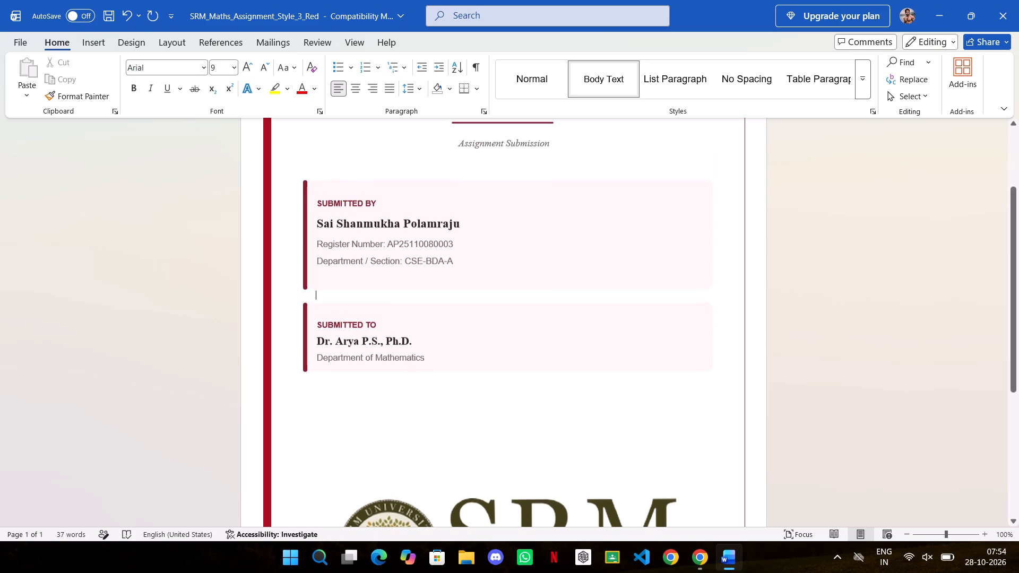
scroll(821, 251, "up", 1)
left_click(884, 244)
double_click(884, 244)
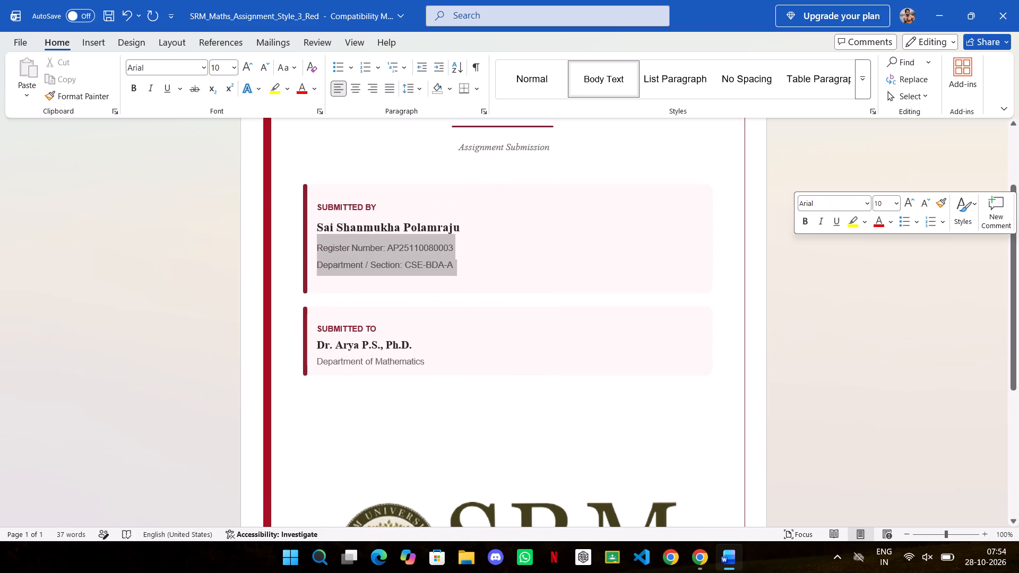
left_click(811, 251)
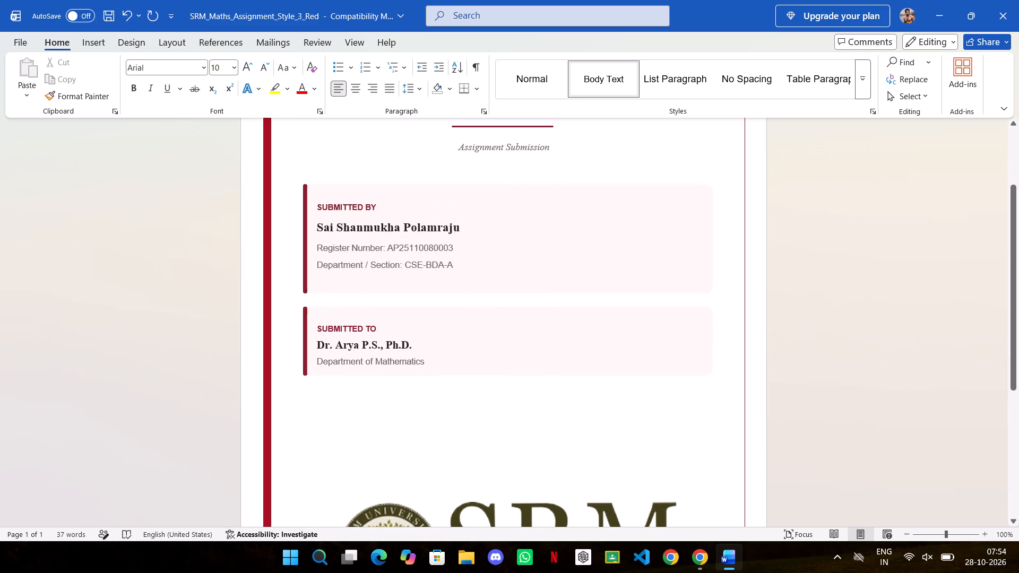
left_click(450, 250)
key("BackSpace")
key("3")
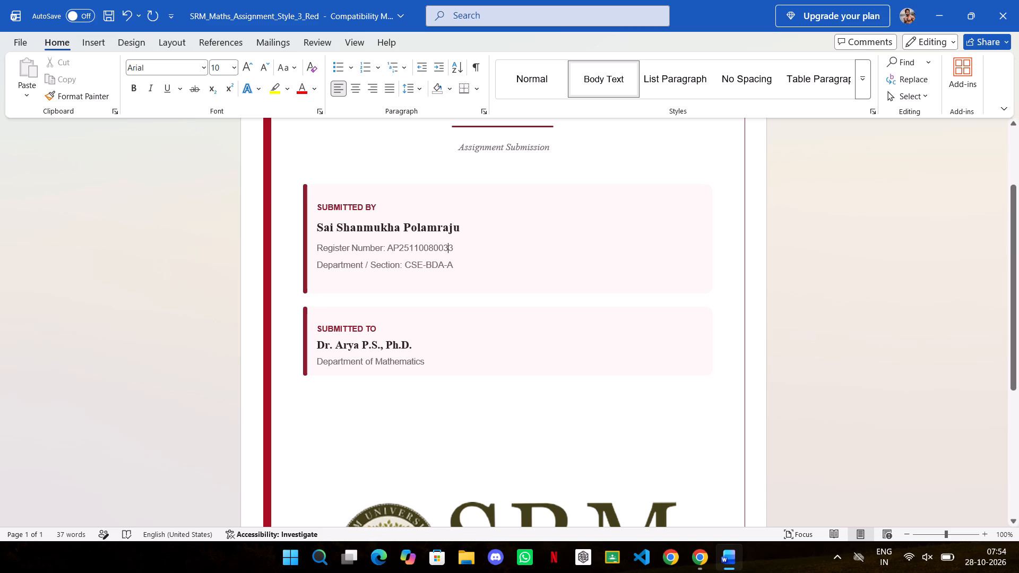
Change the section letter in the Department / Section line so that it reads CSE-BDA-B.
left_click(908, 312)
left_click(450, 266)
key("BackSpace")
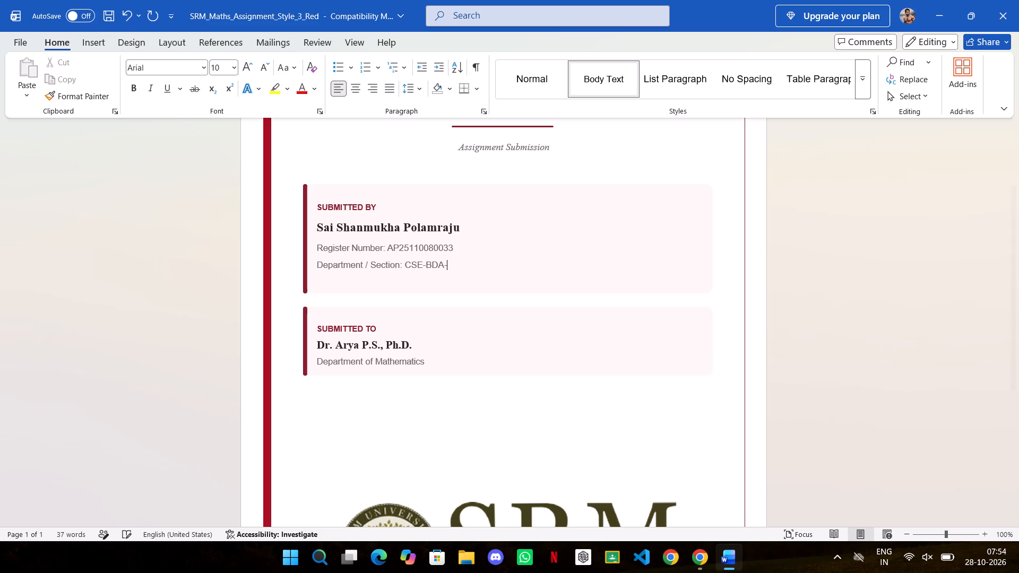
key("shift+b")
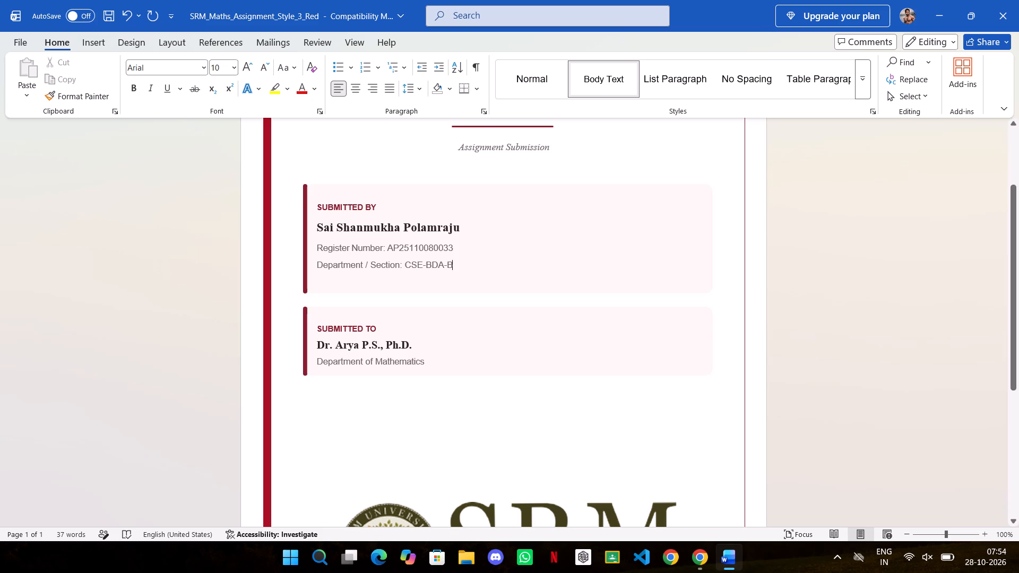
left_click(978, 299)
Make the whole Register Number line bold and set its font colour to Automatic.
scroll(897, 289, "up", 1)
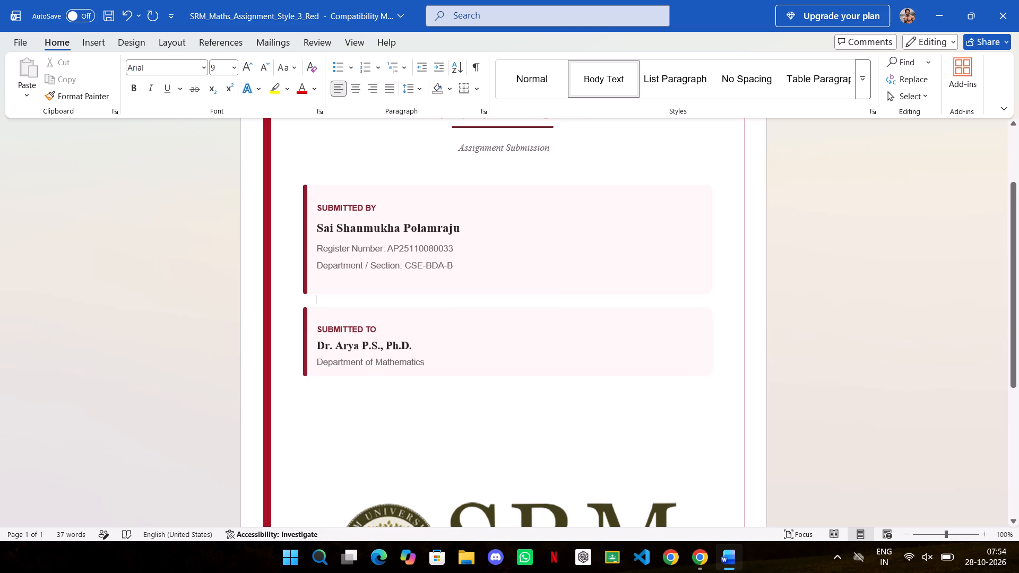
scroll(897, 289, "up", 2)
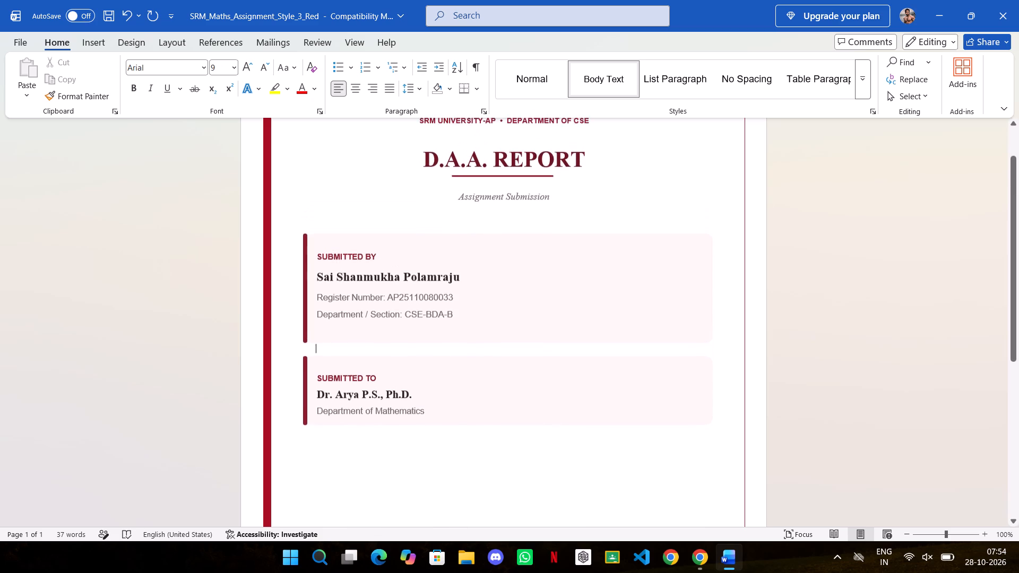
scroll(897, 289, "up", 2)
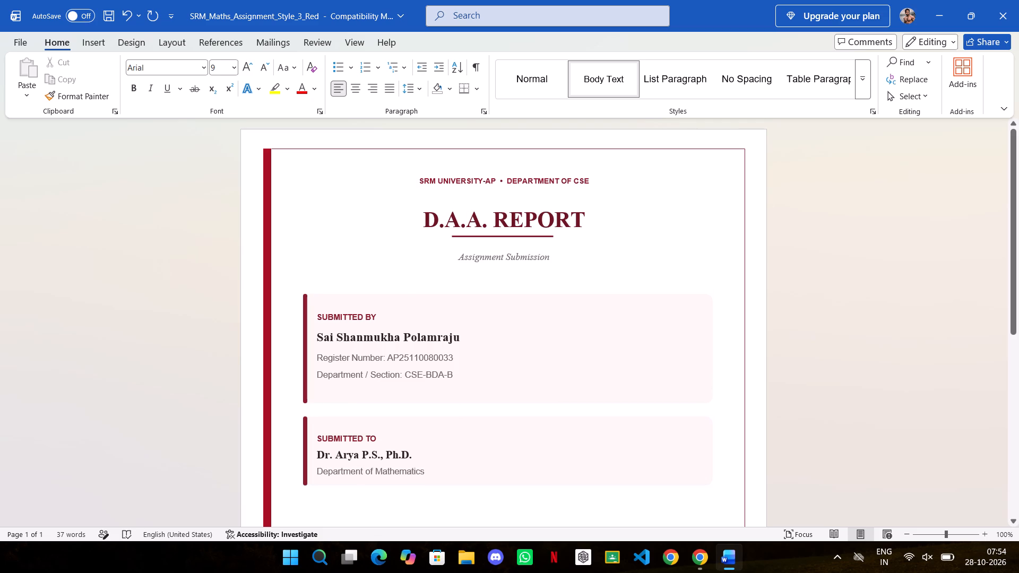
left_click_drag(387, 355, 420, 354)
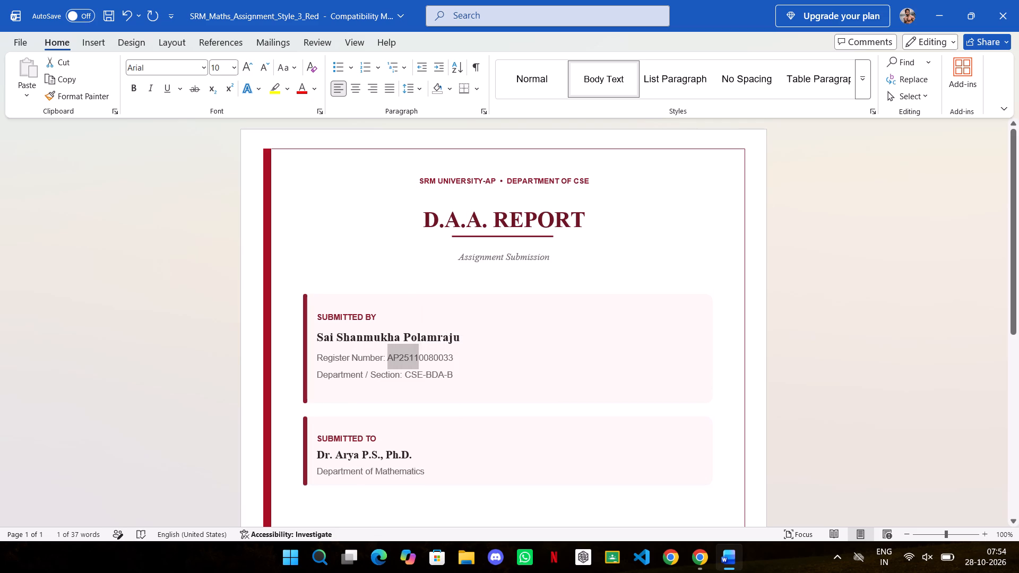
left_click(319, 354)
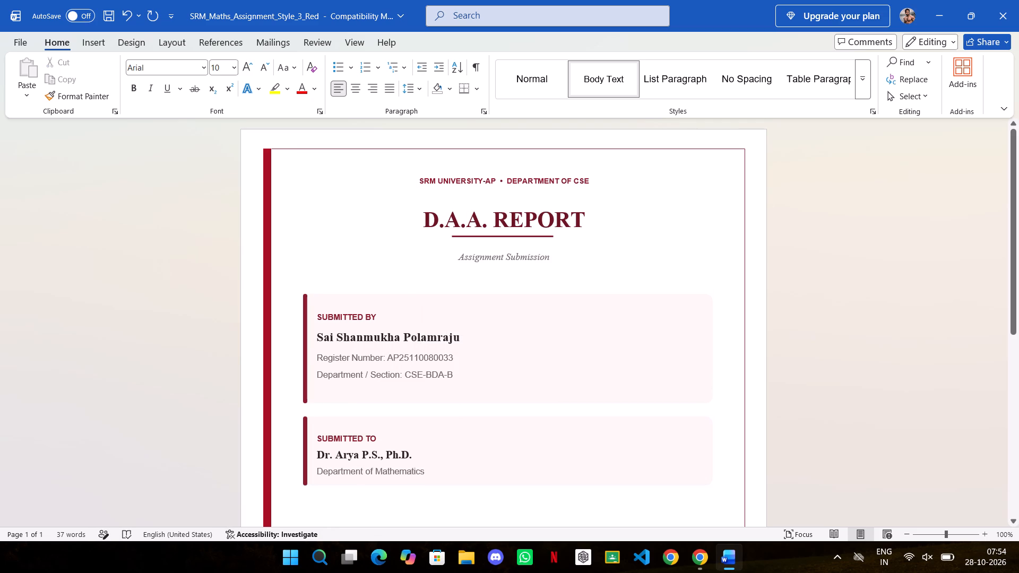
key("ctrl+shift+Right")
key("ctrl+shift+Right")
key("ctrl+shift+Right")
key("ctrl+shift+Right")
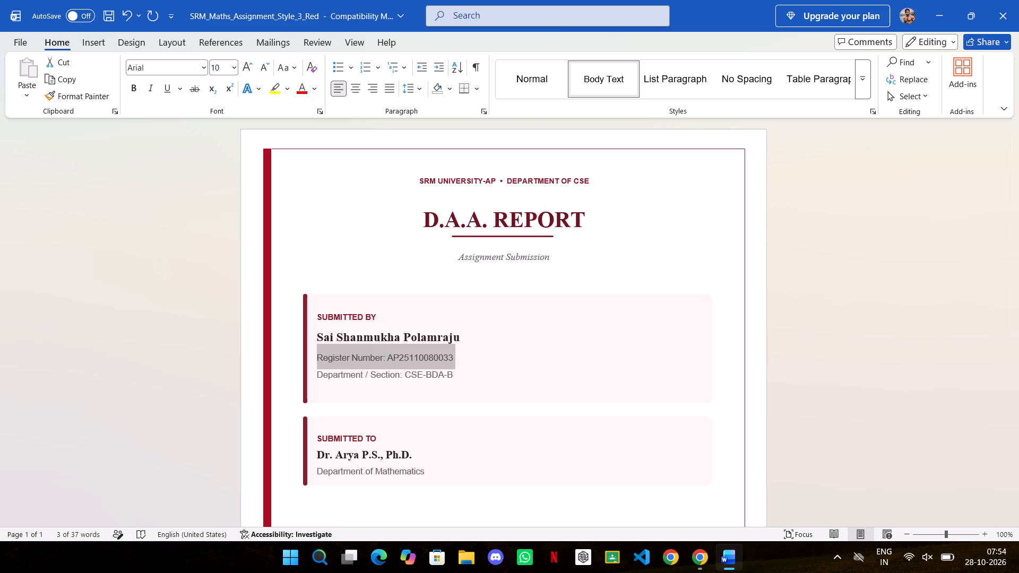
left_click(138, 88)
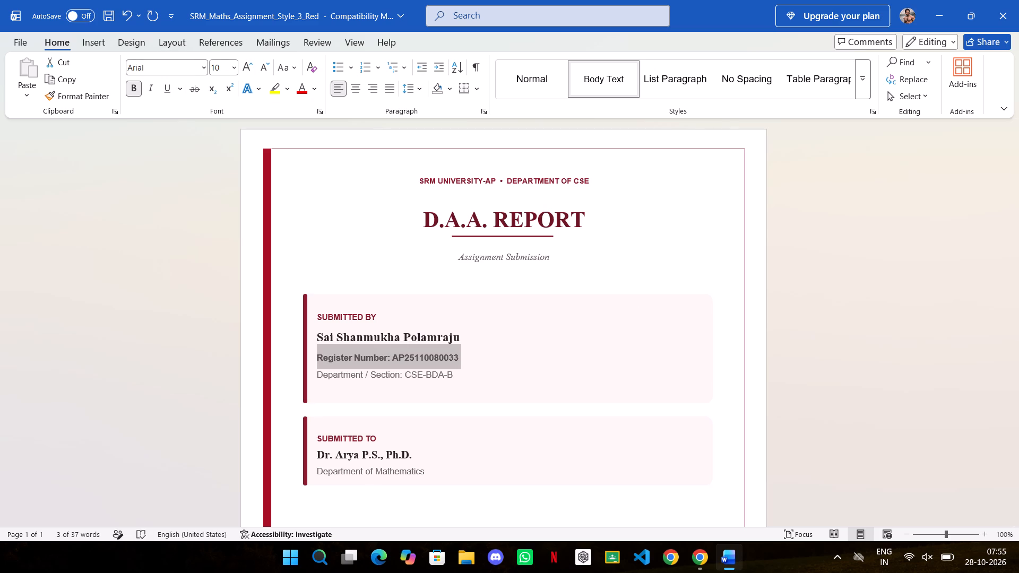
left_click(314, 88)
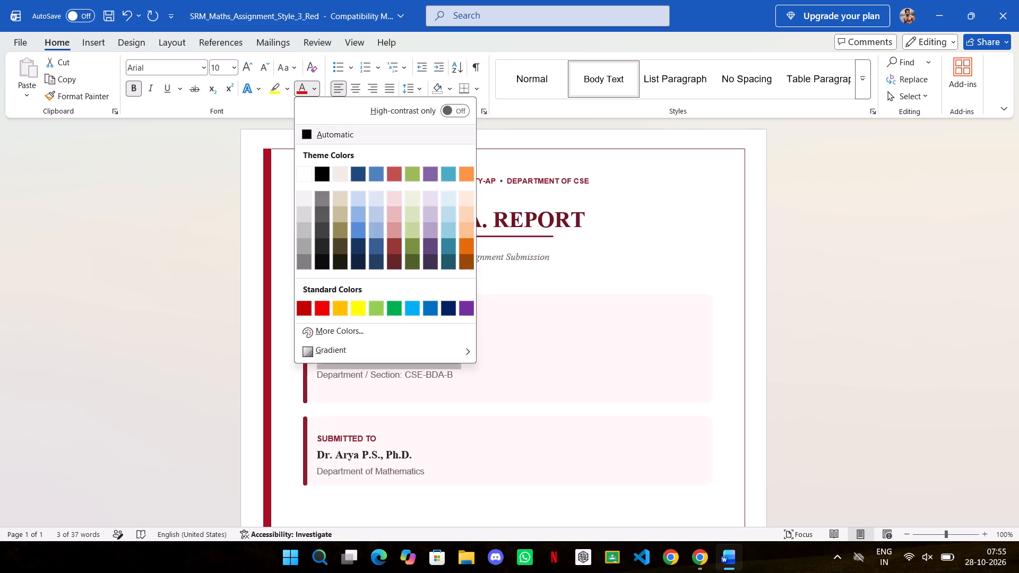
left_click(362, 130)
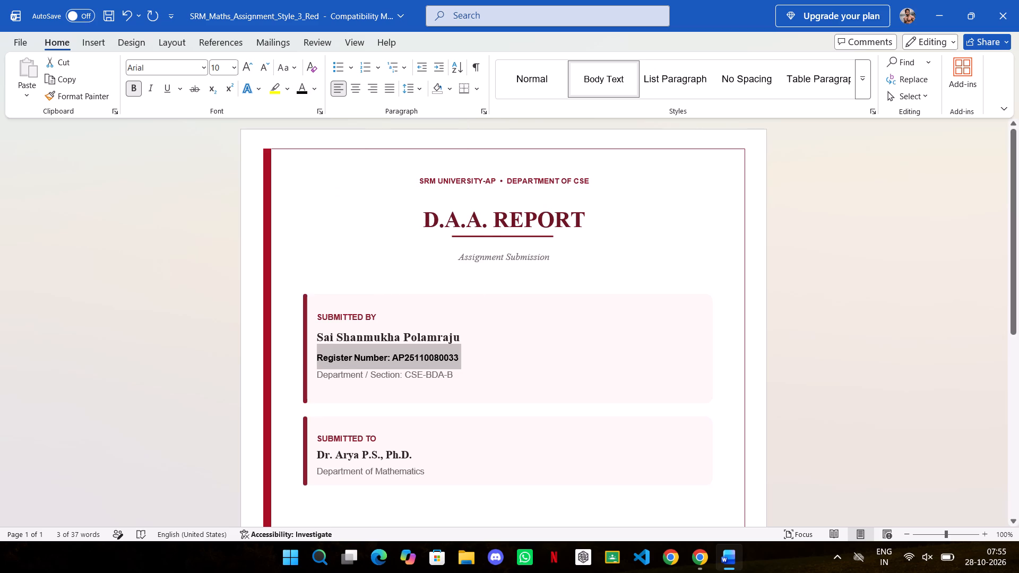
left_click(457, 373)
left_click(858, 326)
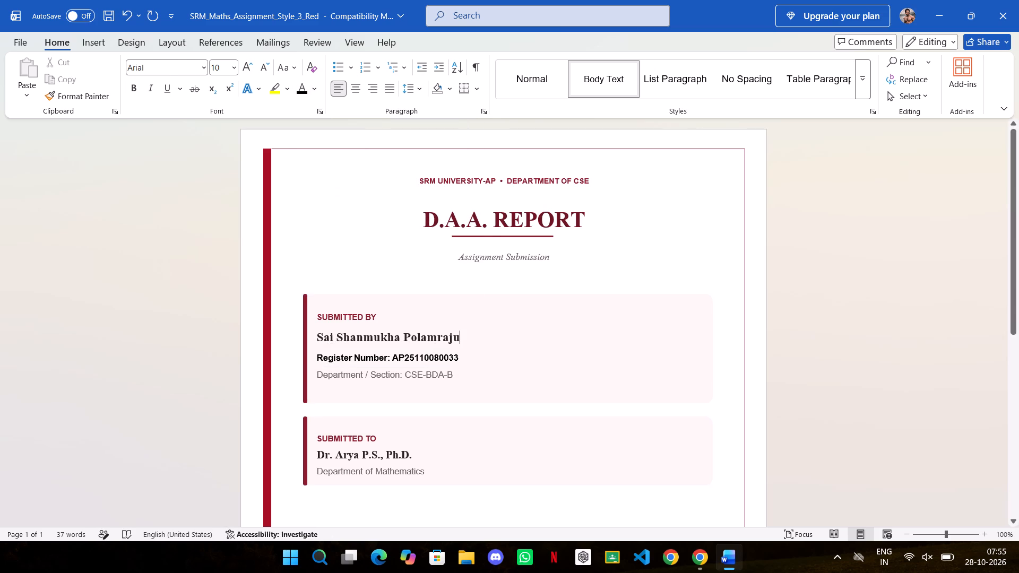
Set the font colour of CSE-BDA-B in the Department / Section line to the second-darkest shade of theme black.
scroll(858, 326, "down", 1)
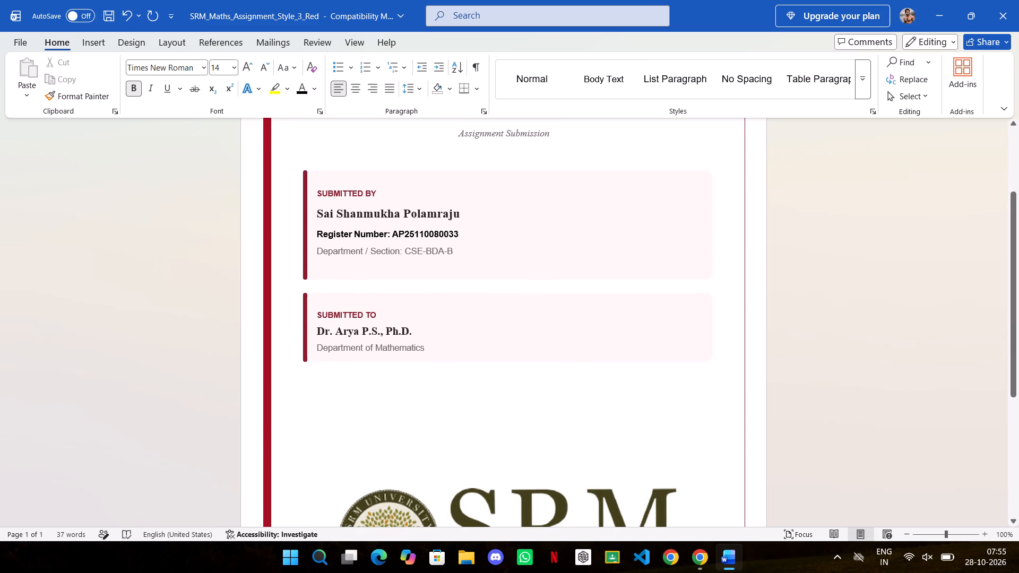
left_click_drag(407, 249, 447, 249)
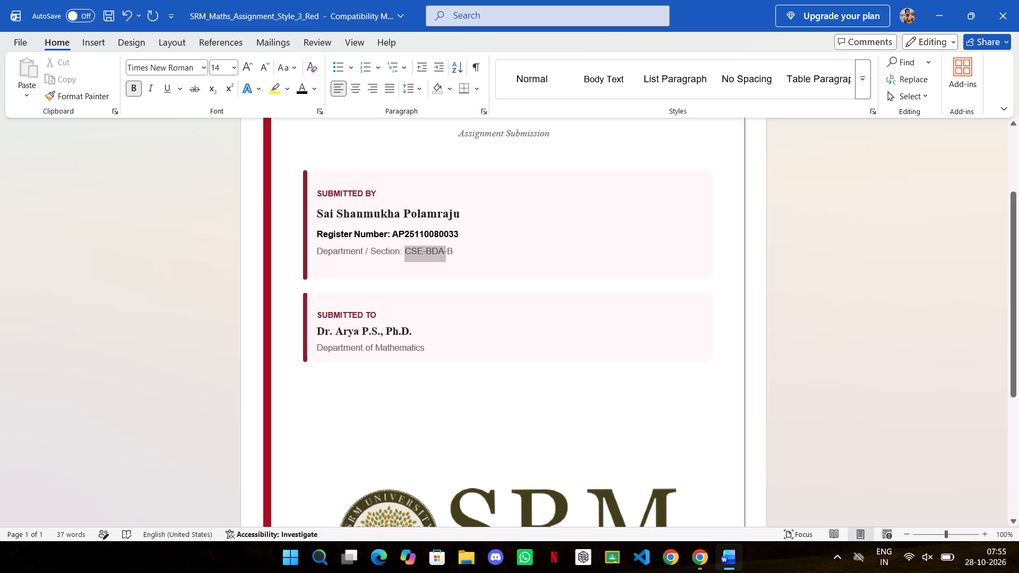
left_click_drag(447, 249, 452, 249)
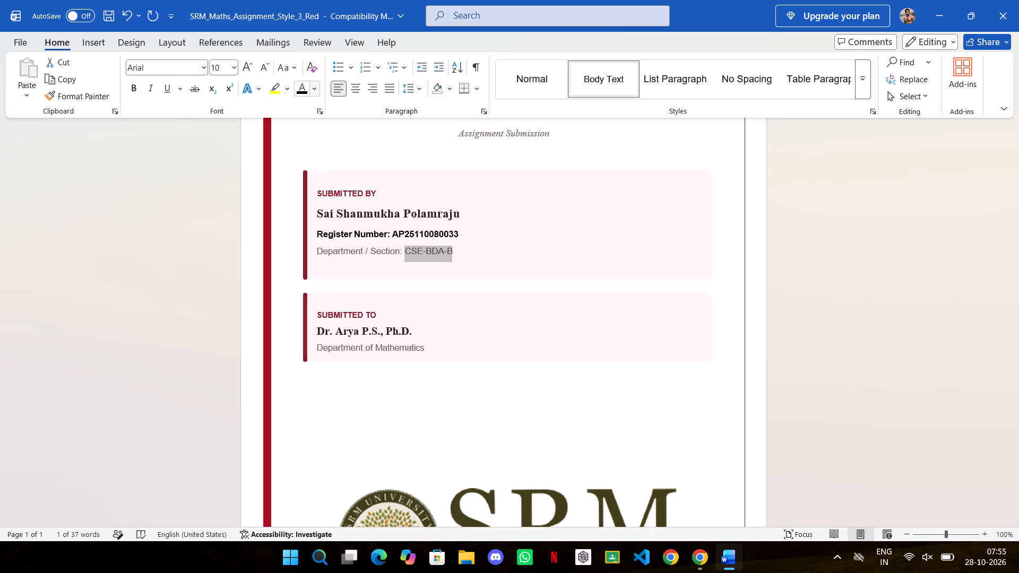
left_click(313, 89)
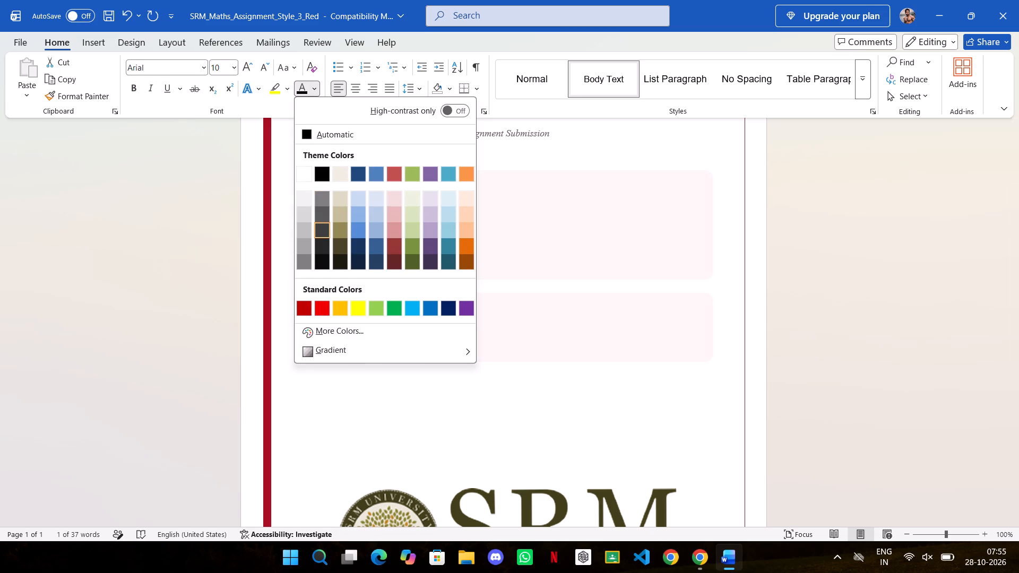
left_click(316, 244)
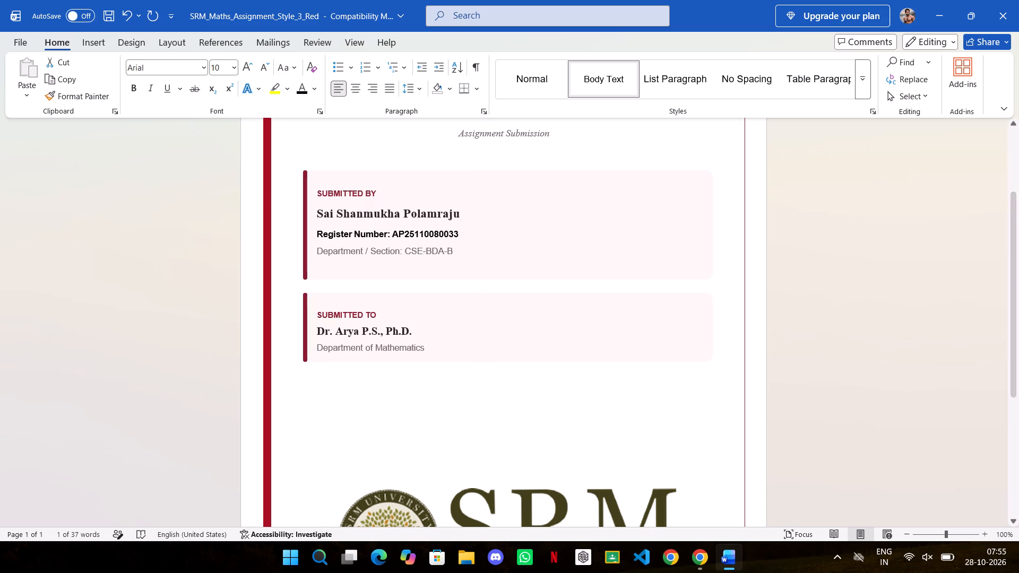
Recolour the whole Register Number line with the same second-darkest shade of theme black.
left_click_drag(460, 232, 331, 239)
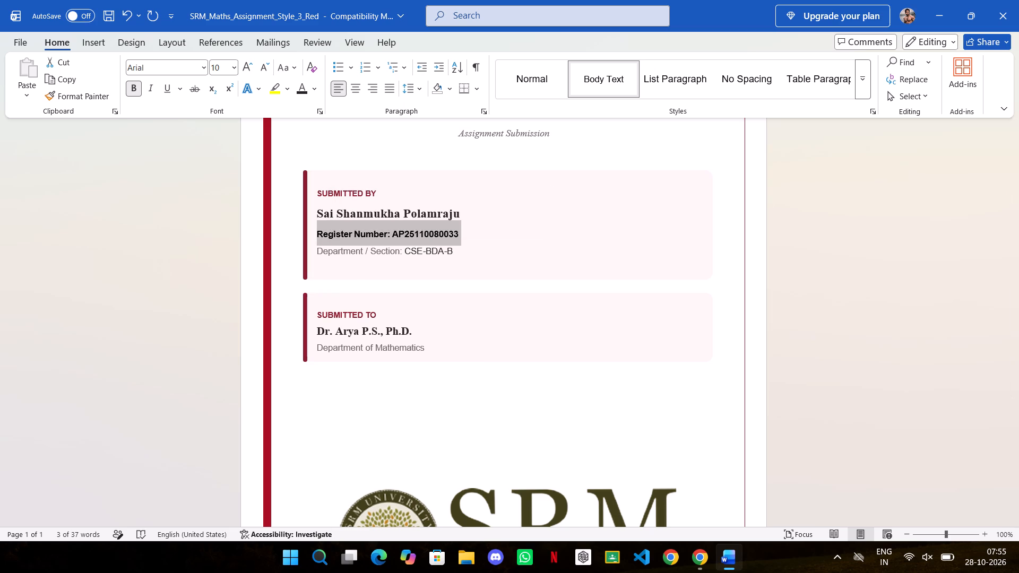
left_click(315, 88)
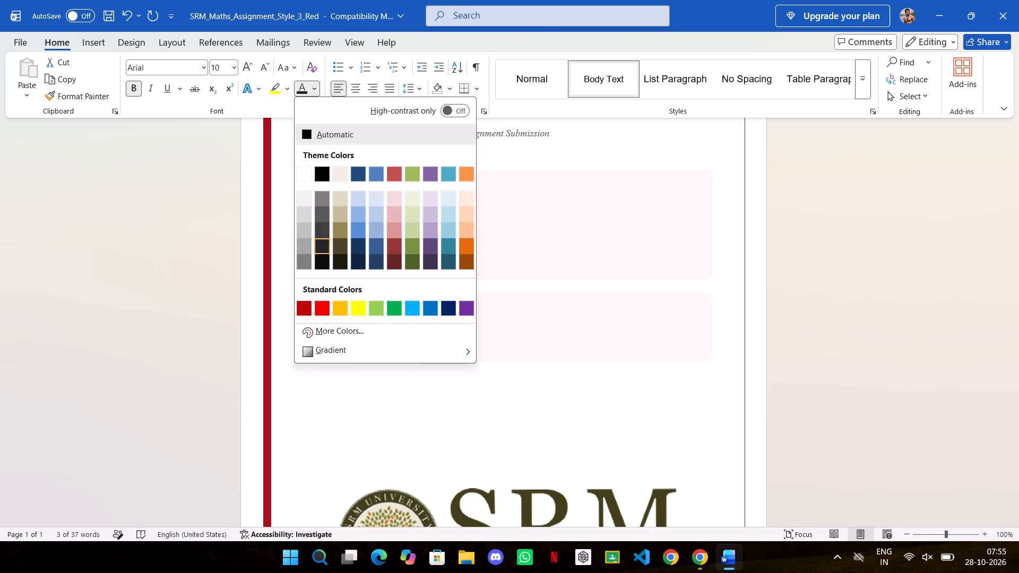
left_click(318, 246)
left_click(464, 259)
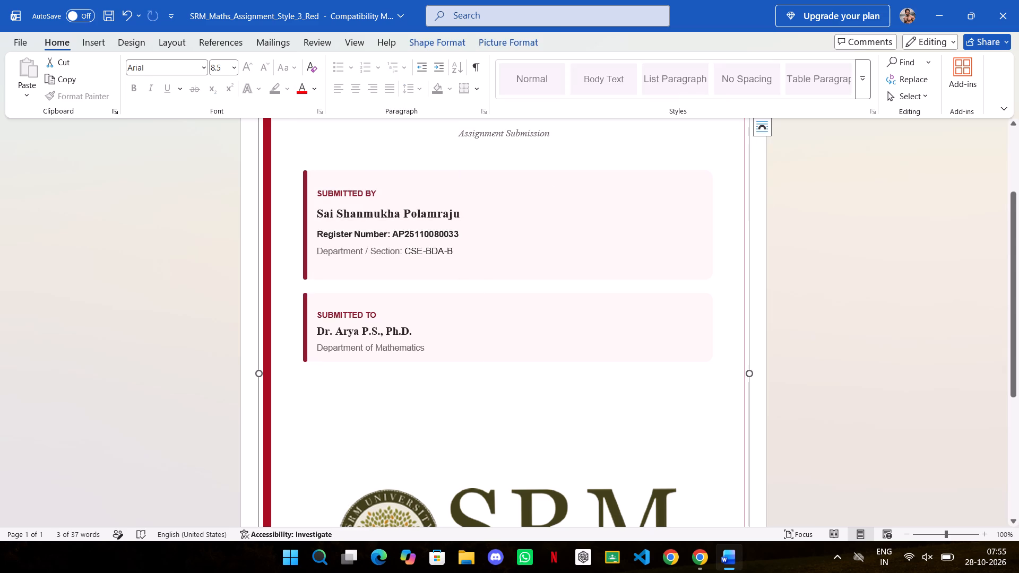
left_click(846, 258)
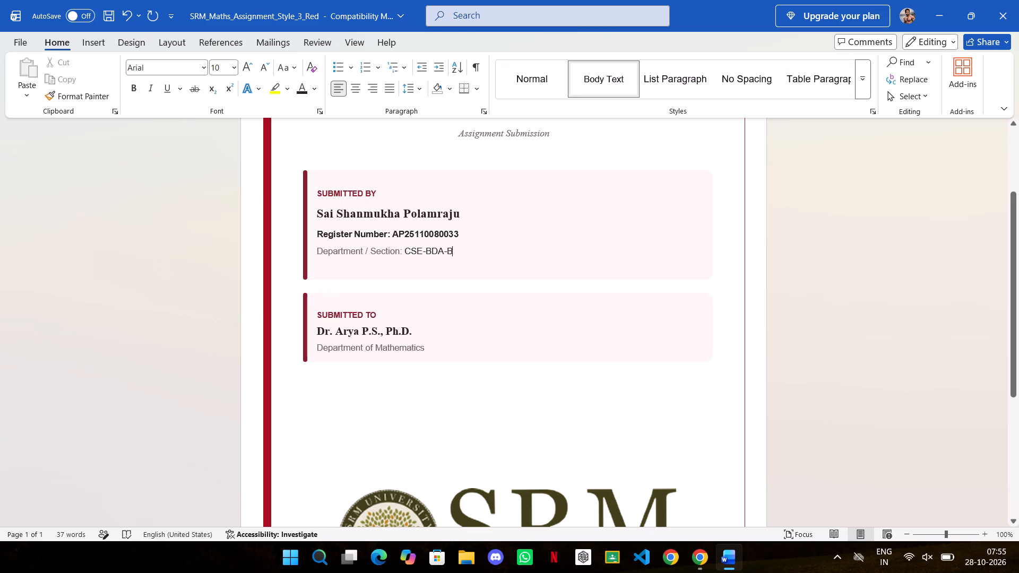
Make the section value CSE-BDA-B bold.
left_click_drag(405, 250, 452, 253)
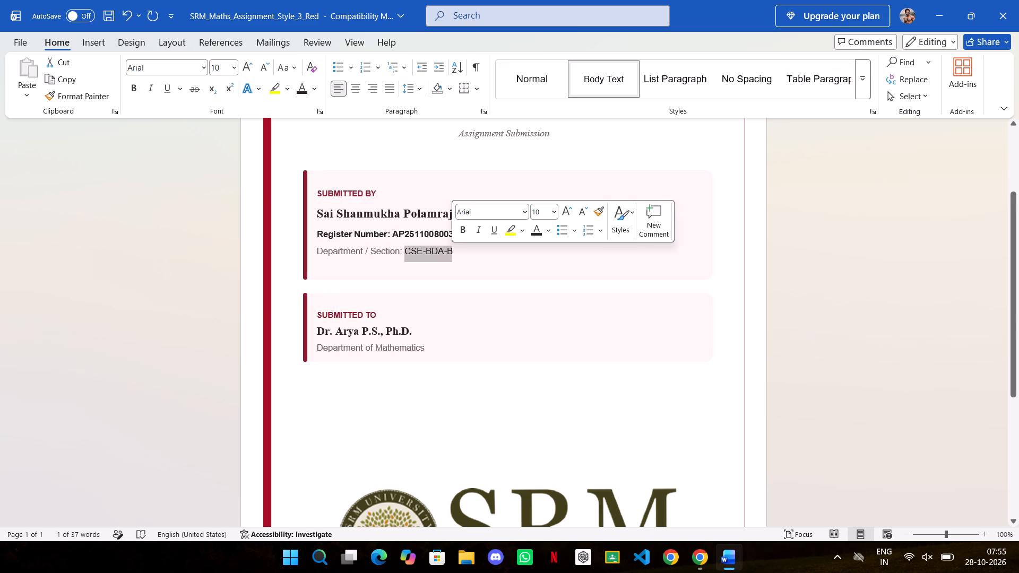
left_click(457, 229)
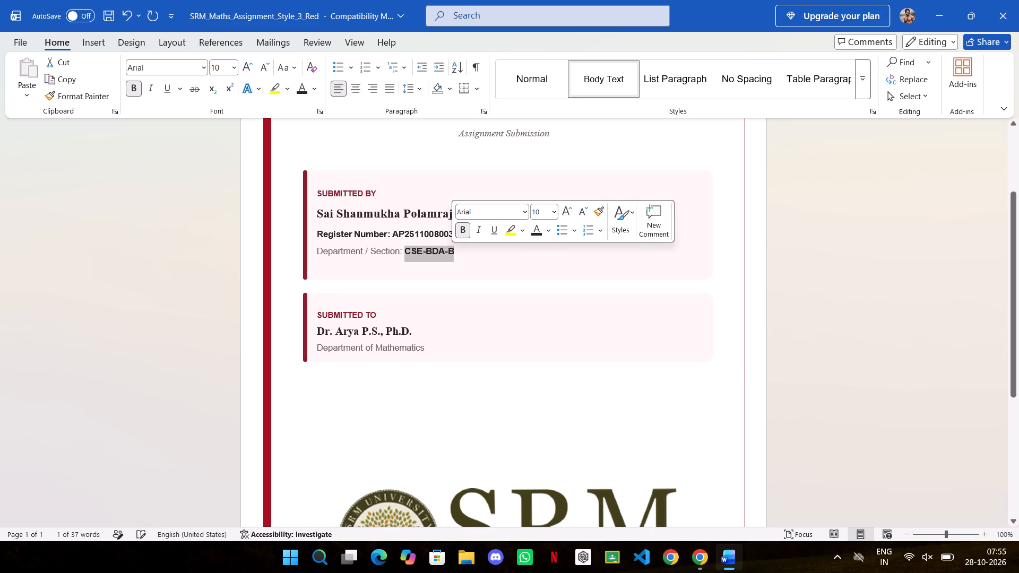
left_click(464, 259)
left_click(871, 219)
Replace the word "Assignment" in the subtitle under the D.A.A. REPORT title so that it reads "Report Submission".
scroll(871, 219, "up", 1)
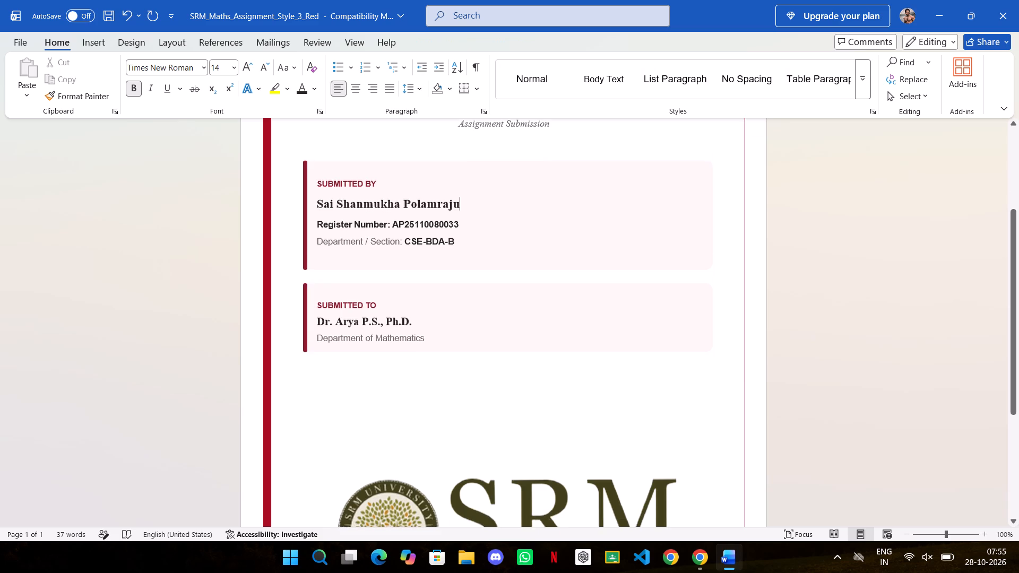
scroll(871, 219, "up", 1)
scroll(871, 219, "down", 1)
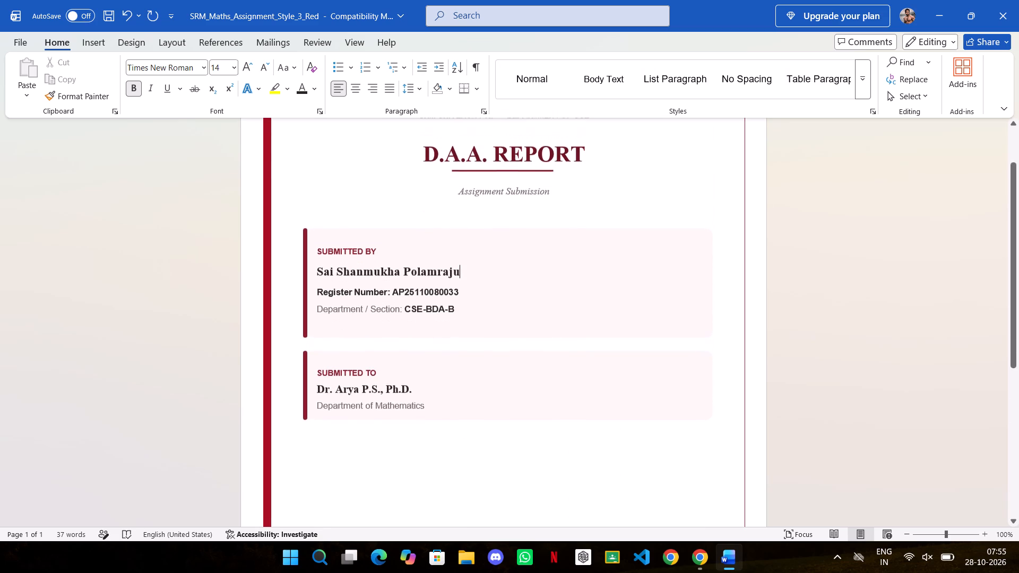
scroll(871, 219, "down", 3)
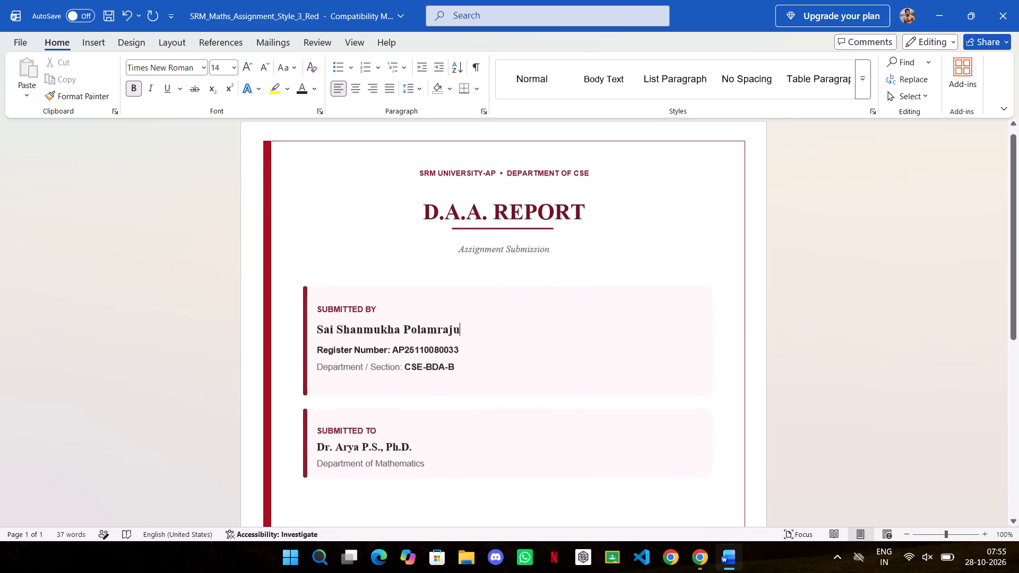
scroll(871, 219, "down", 1)
scroll(877, 223, "up", 3)
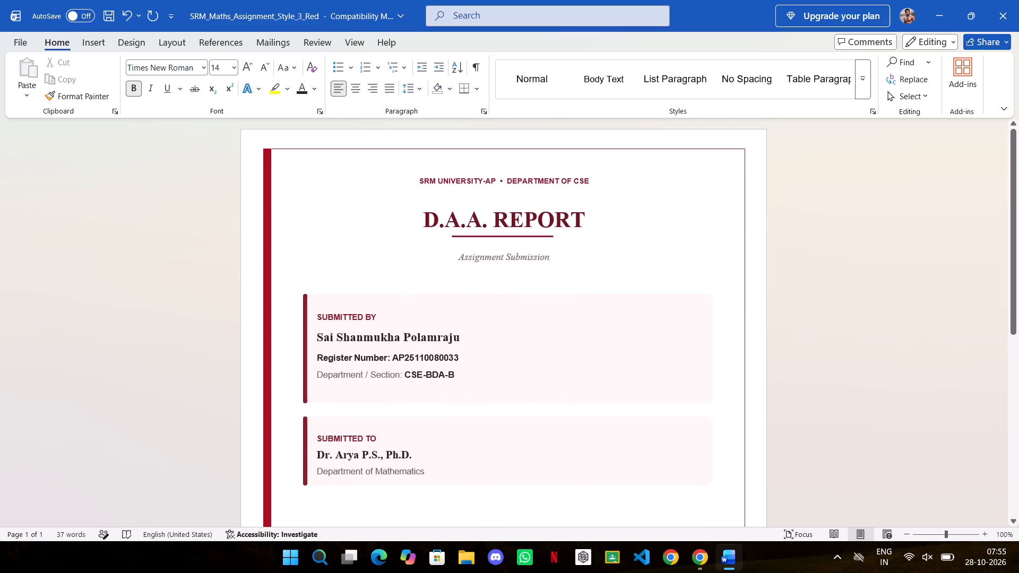
left_click(502, 258)
key("Right")
key("BackSpace")
key("BackSpace")
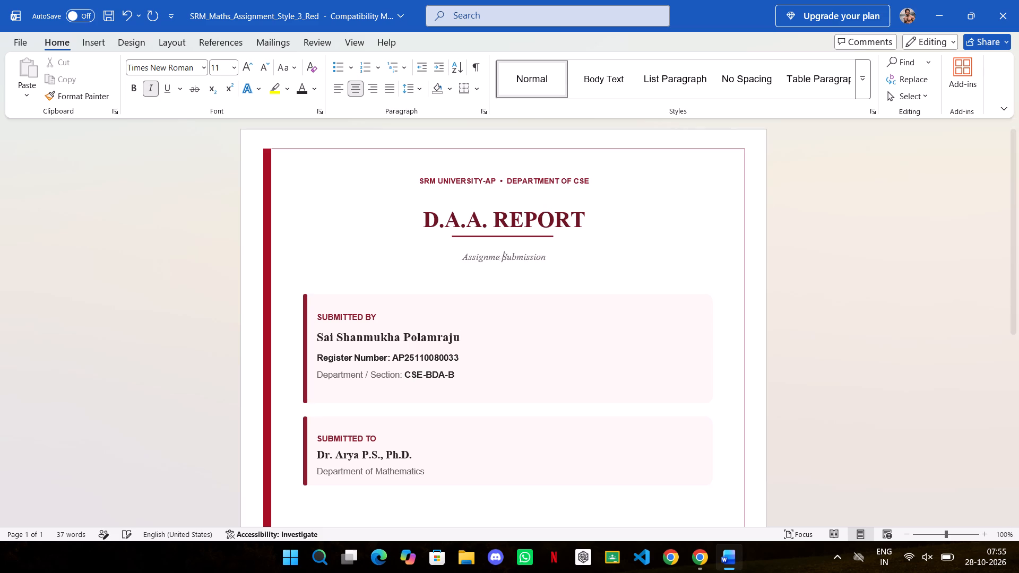
key("BackSpace")
key("BackSpace")
key("BackSpace")
key("BackSpace")
key("BackSpace")
key("BackSpace")
key("BackSpace")
key("BackSpace")
type("Report")
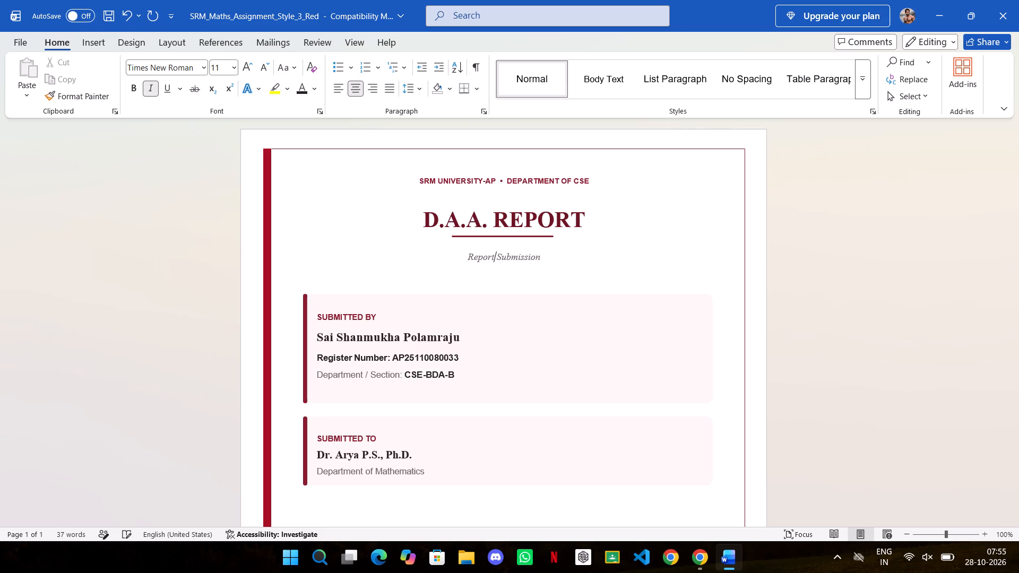
left_click(845, 306)
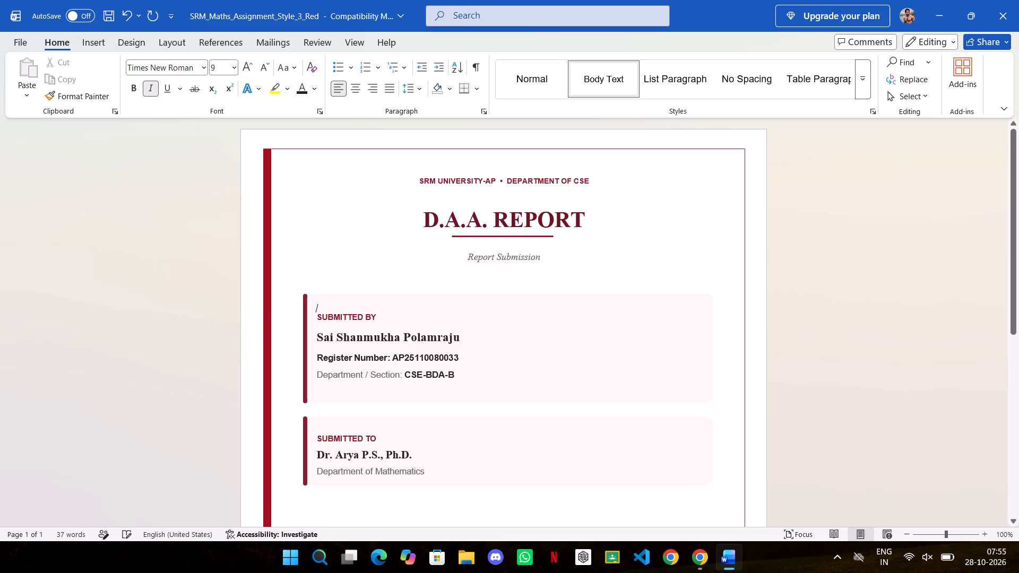
Minimize the document and browser windows and open a File Explorer window.
left_click(939, 0)
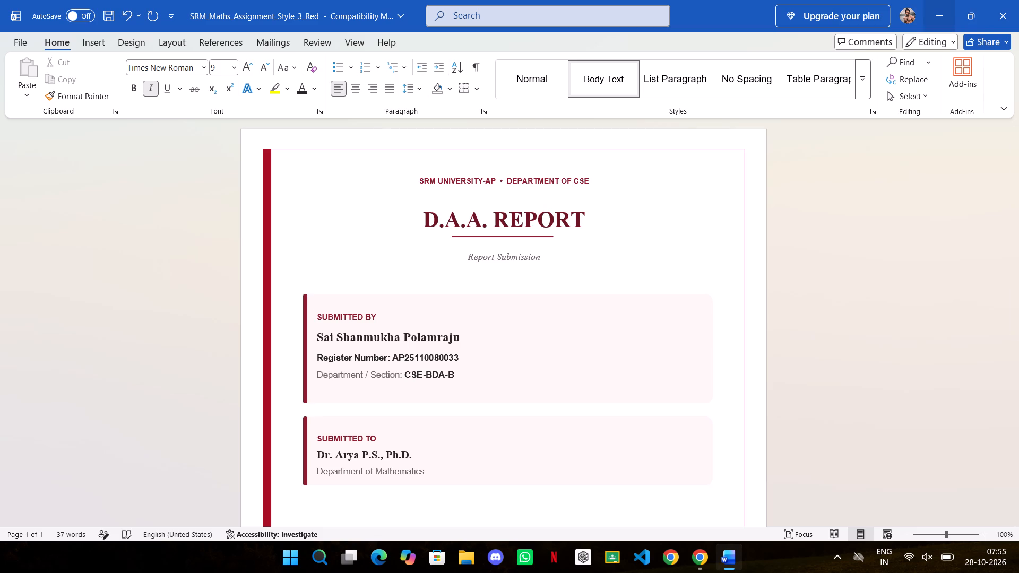
left_click(948, 0)
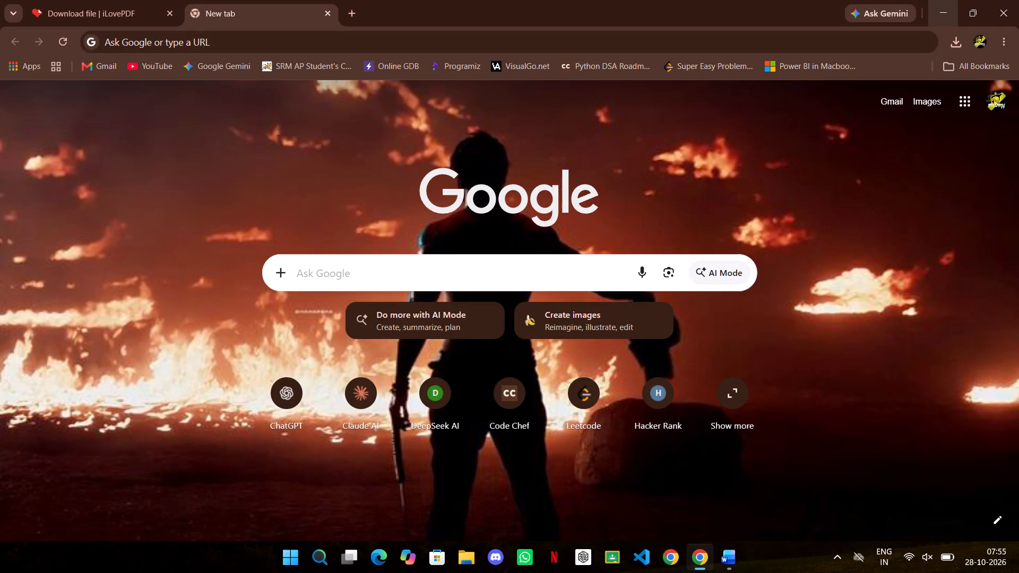
key("super+e")
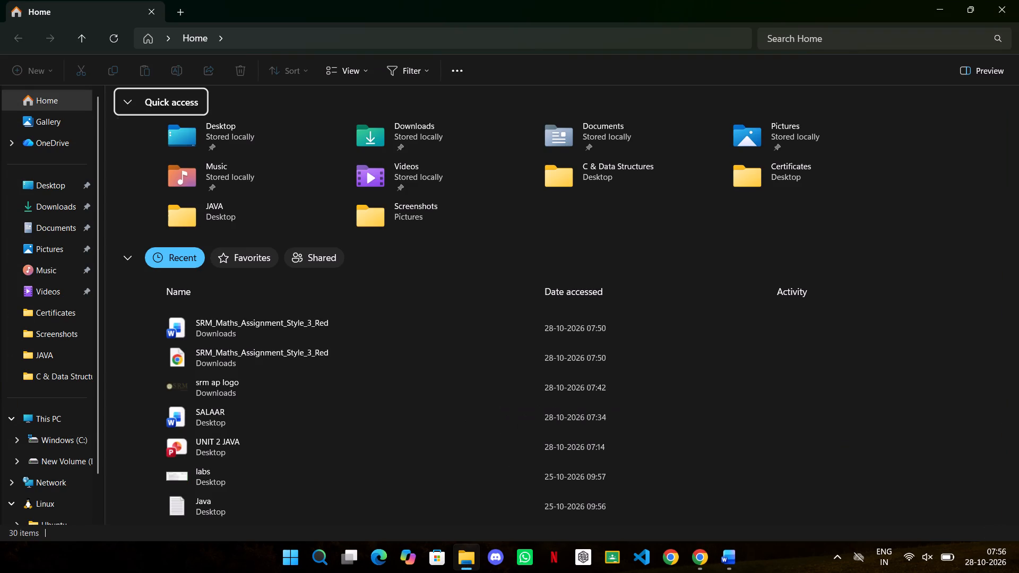
Open the Downloads folder and check the SRM_Maths_Assignment_Style_3_Red Word document, returning to the folder.
left_click(68, 183)
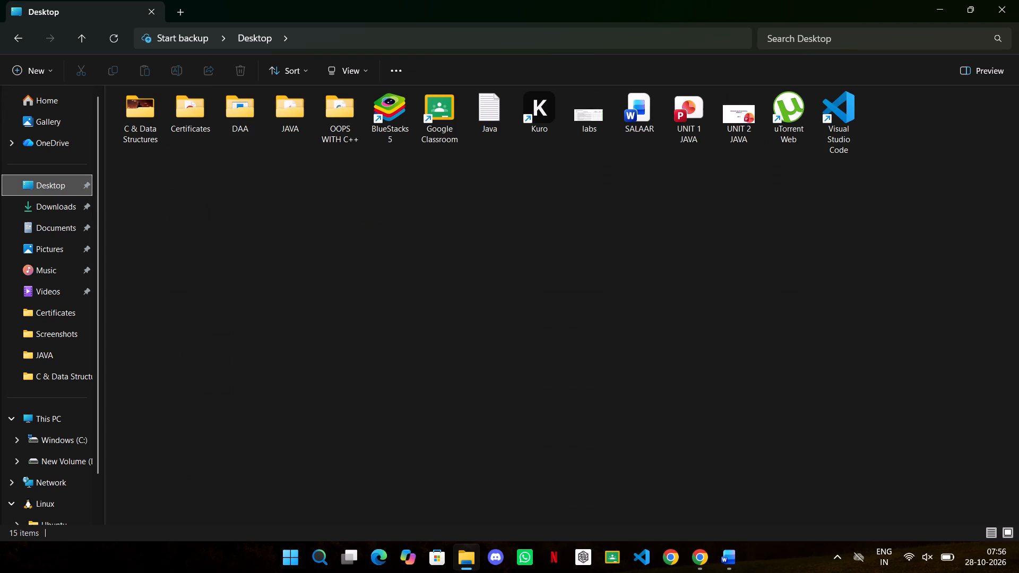
left_click(66, 196)
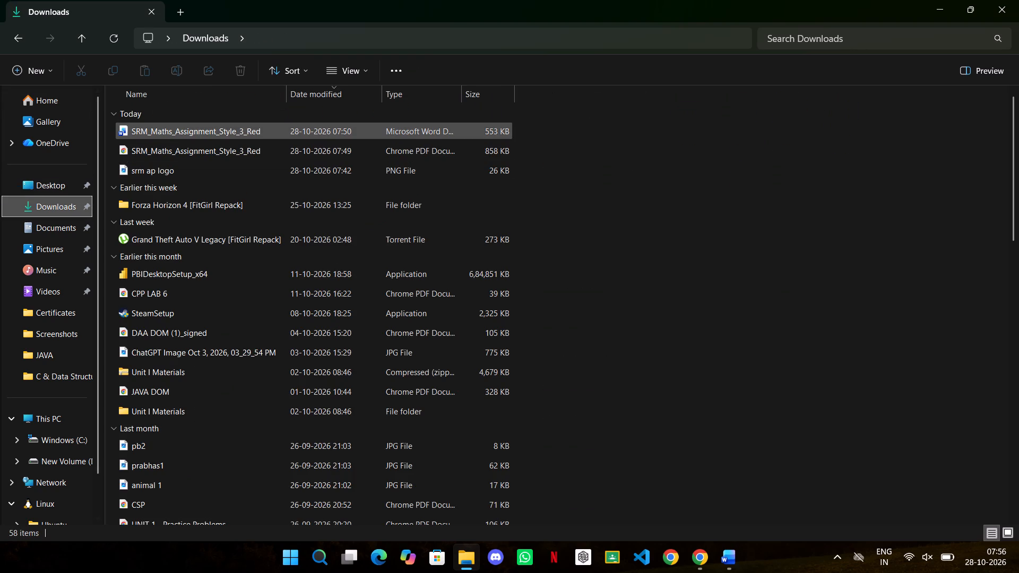
double_click(266, 127)
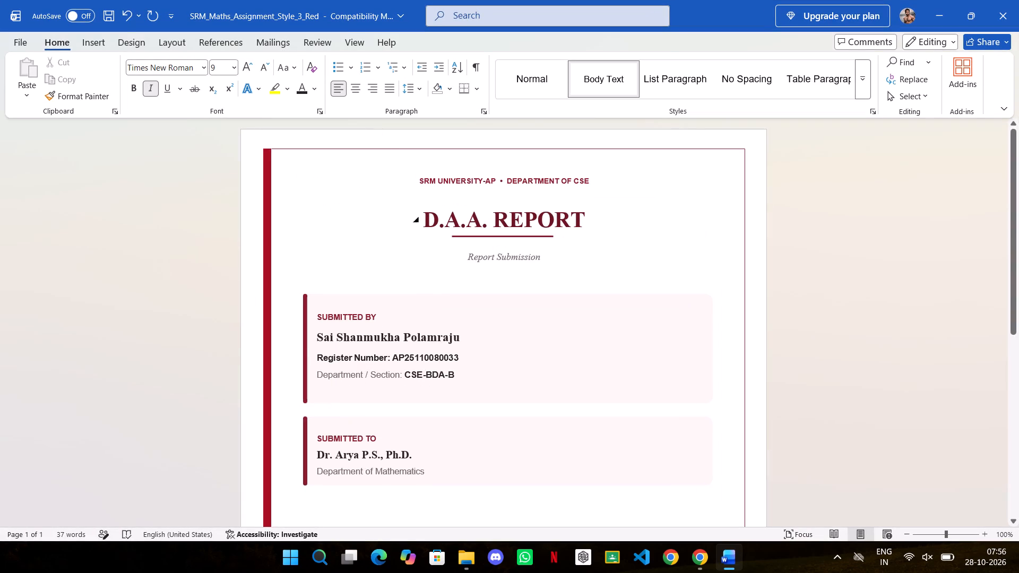
left_click(939, 3)
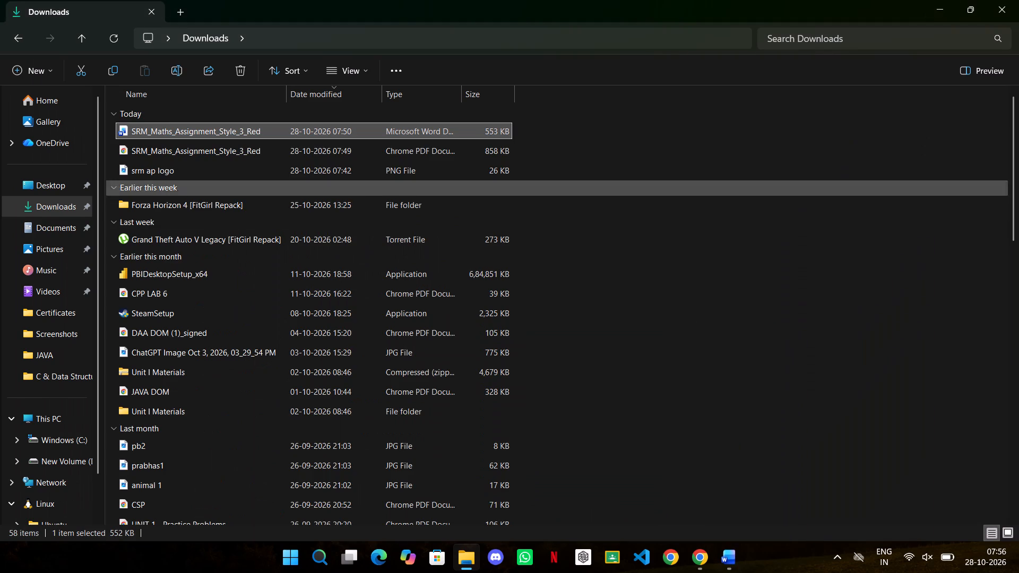
Duplicate the SRM_Maths_Assignment_Style_3_Red Word document within the Downloads folder.
right_click(372, 134)
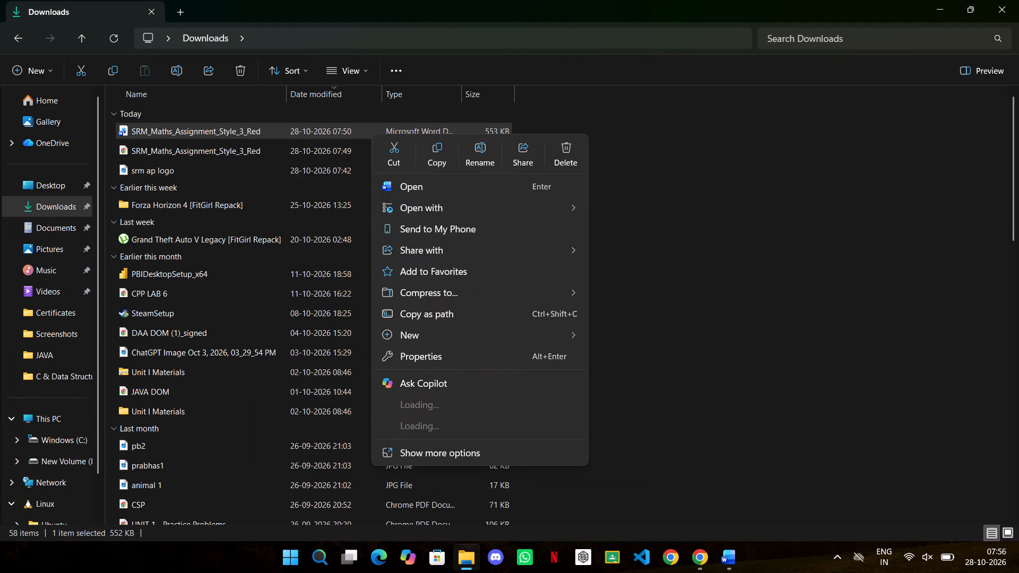
left_click(439, 158)
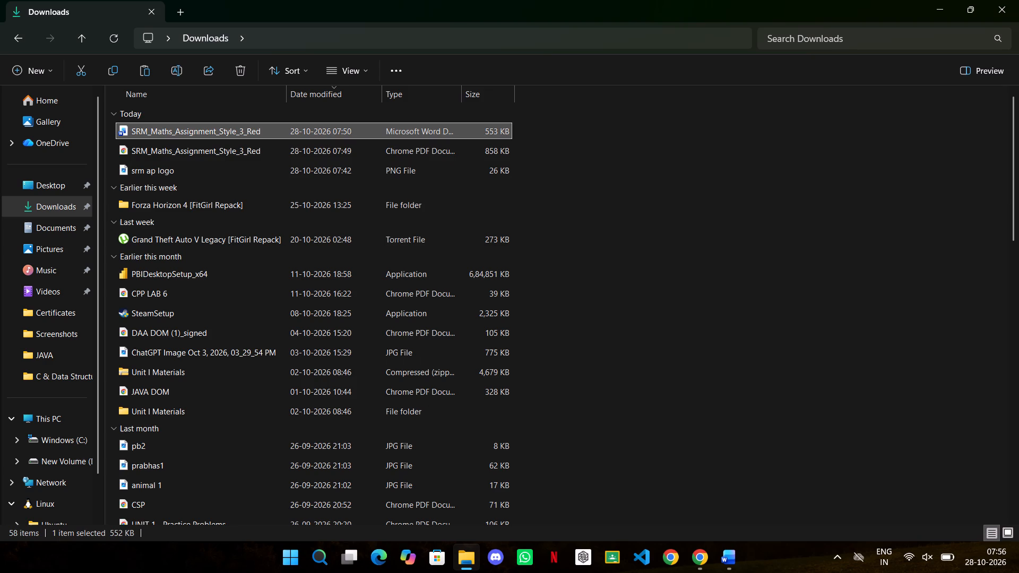
key("ctrl+v")
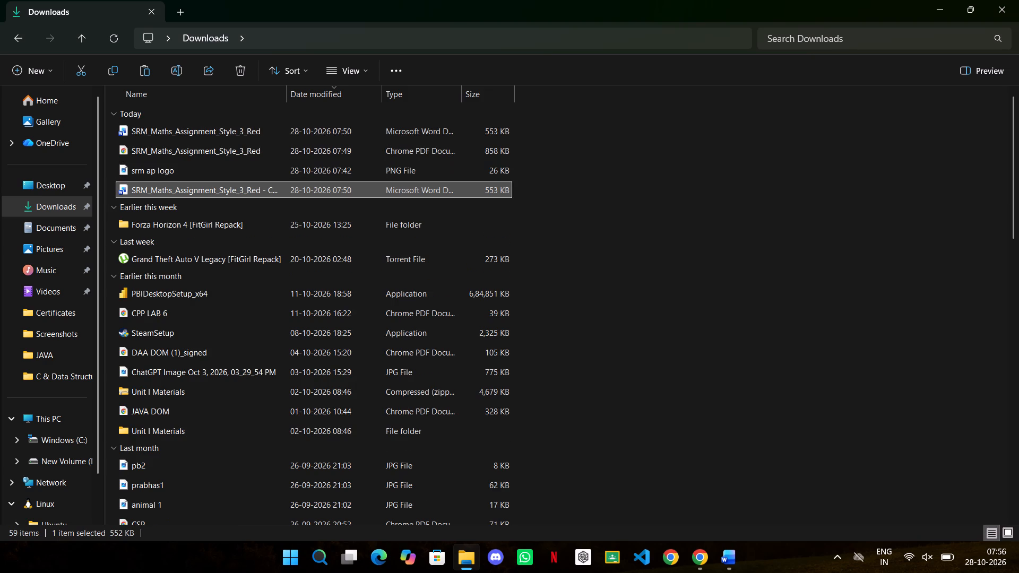
Rename the duplicated Word document as Cover Page Template.
right_click(273, 190)
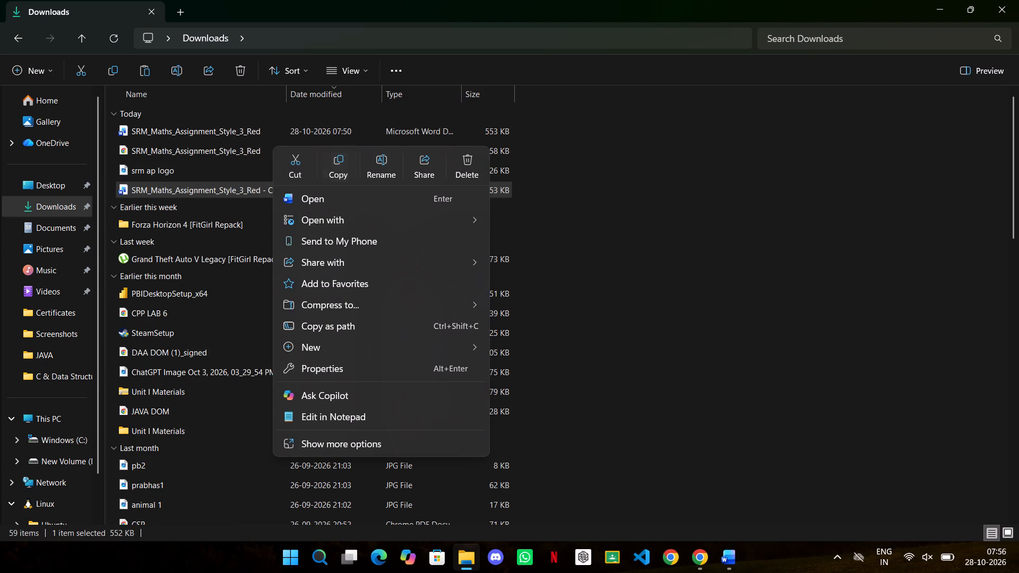
left_click(368, 170)
key("BackSpace")
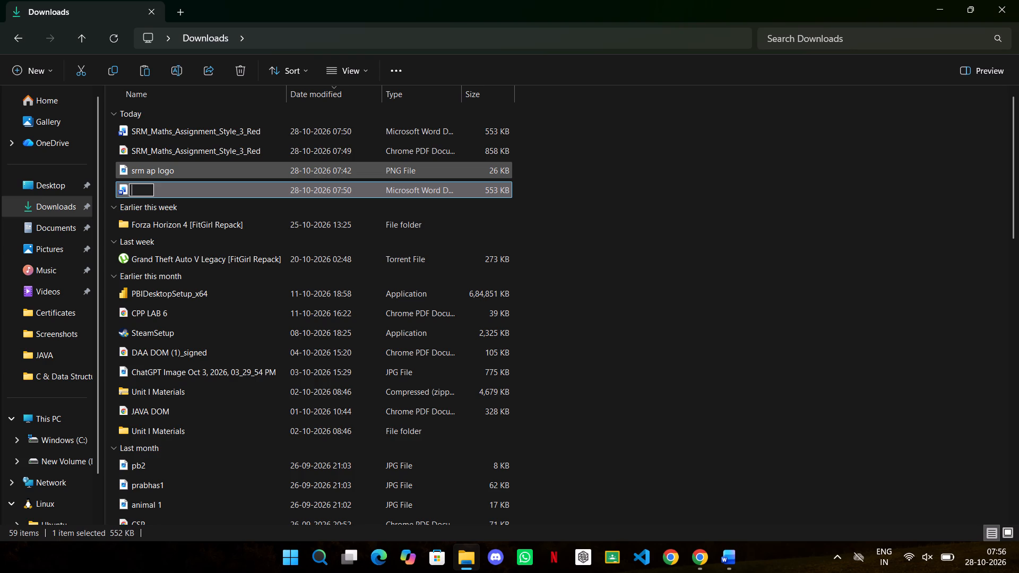
type("Cover Page Template")
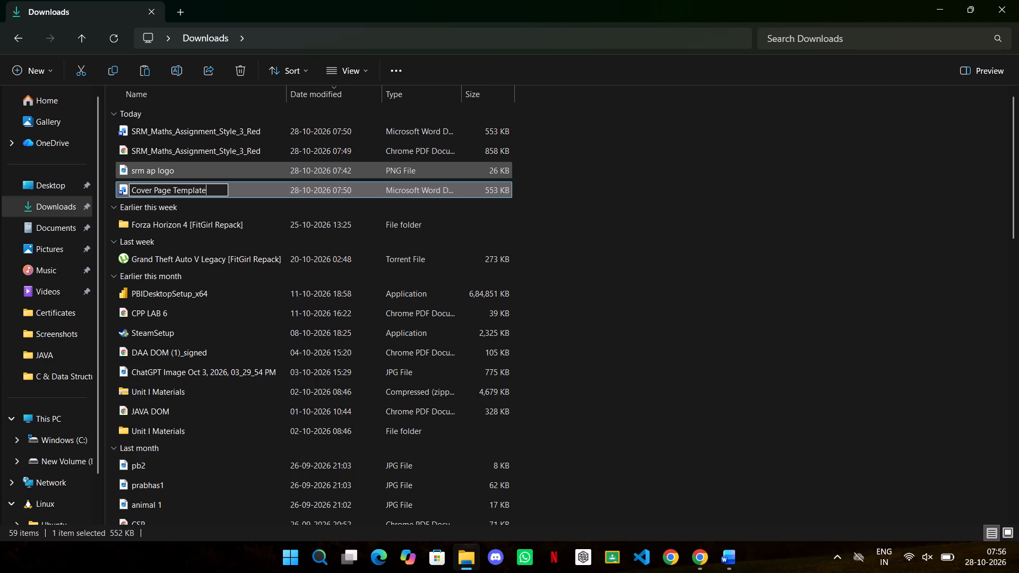
key("Return")
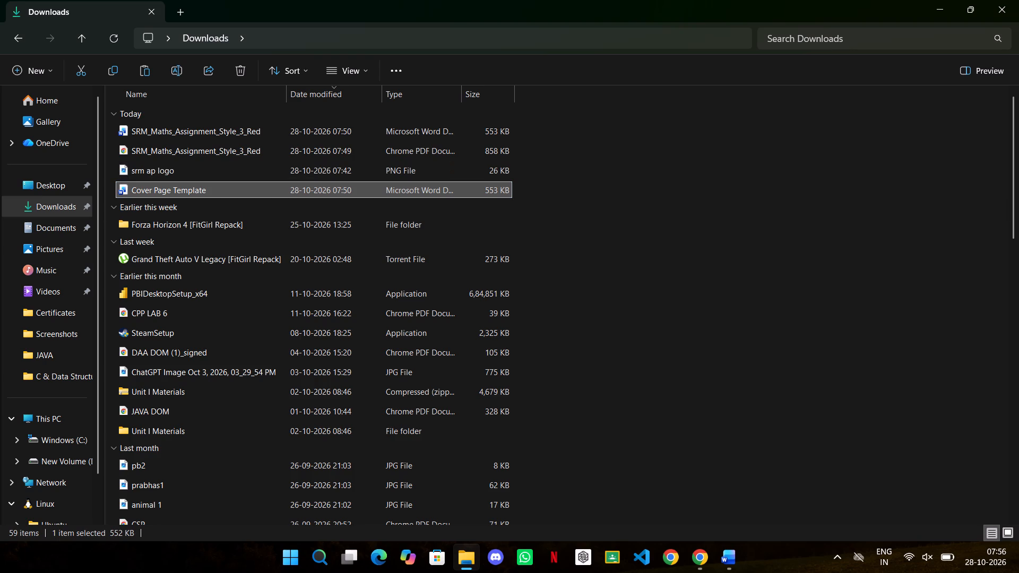
Move the Cover Page Template document from Downloads to the Desktop folder.
left_click_drag(263, 185, 49, 184)
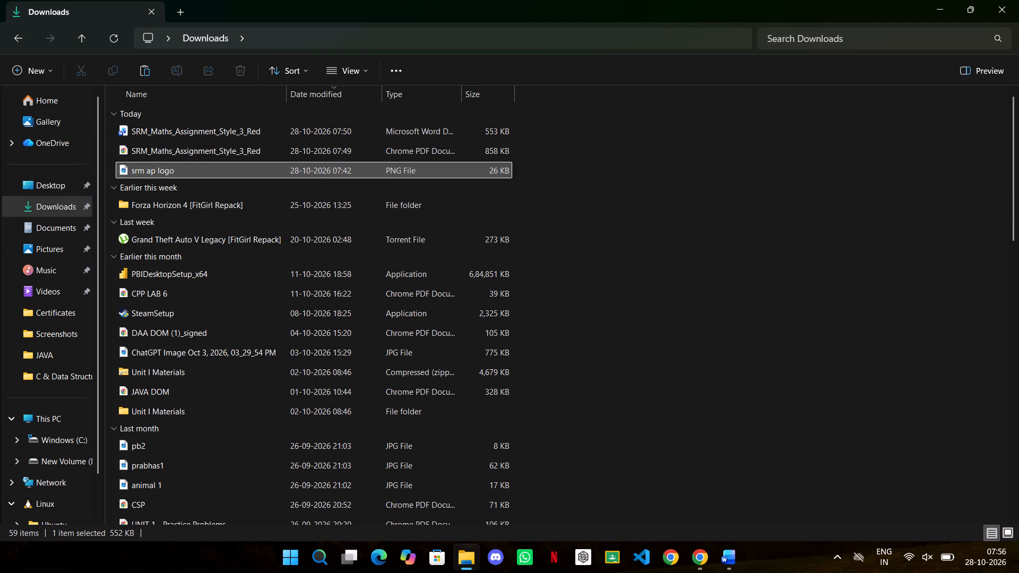
View the srm ap logo image enlarged and close it.
double_click(232, 177)
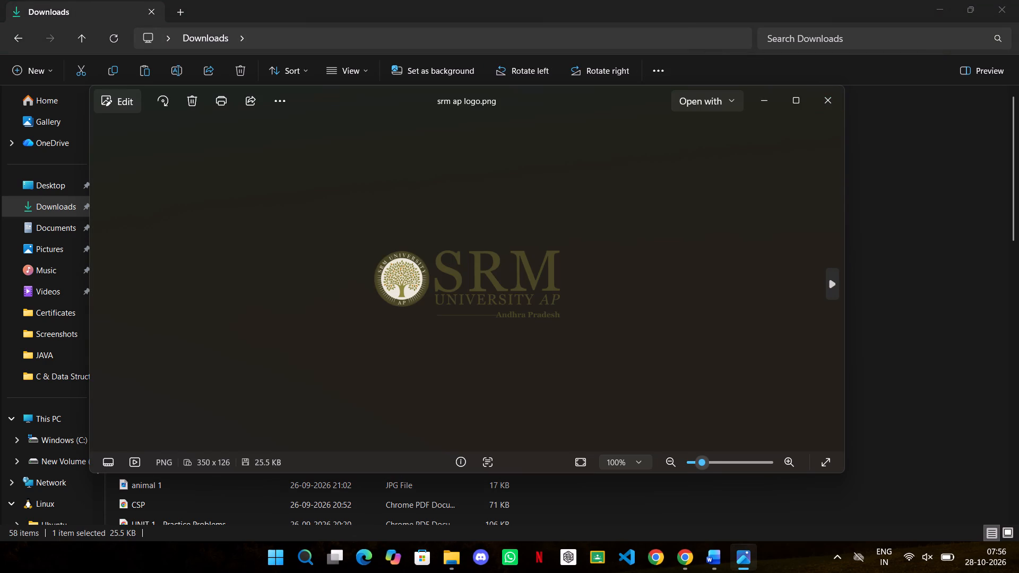
scroll(546, 237, "up", 8, "ctrl")
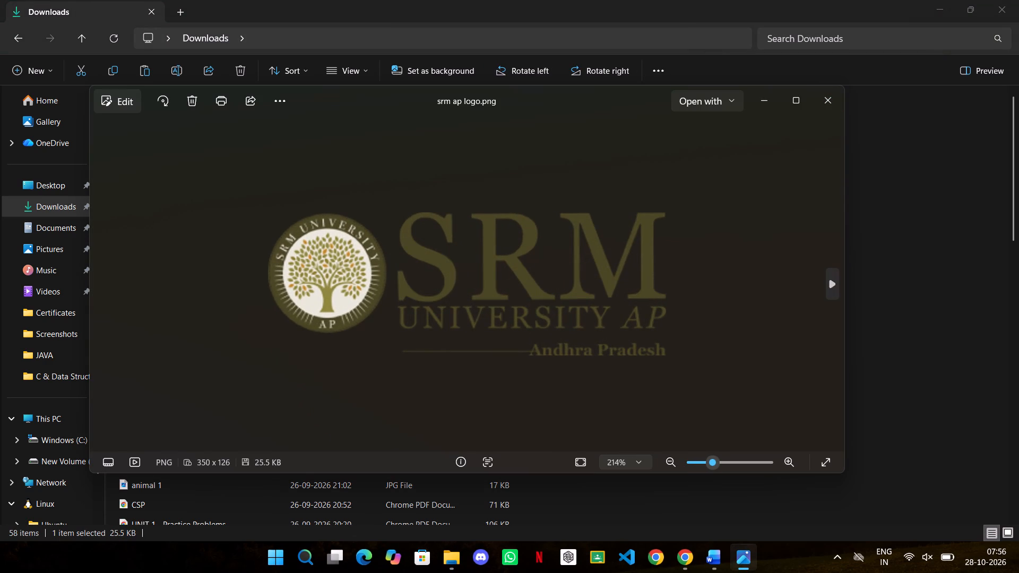
left_click(828, 100)
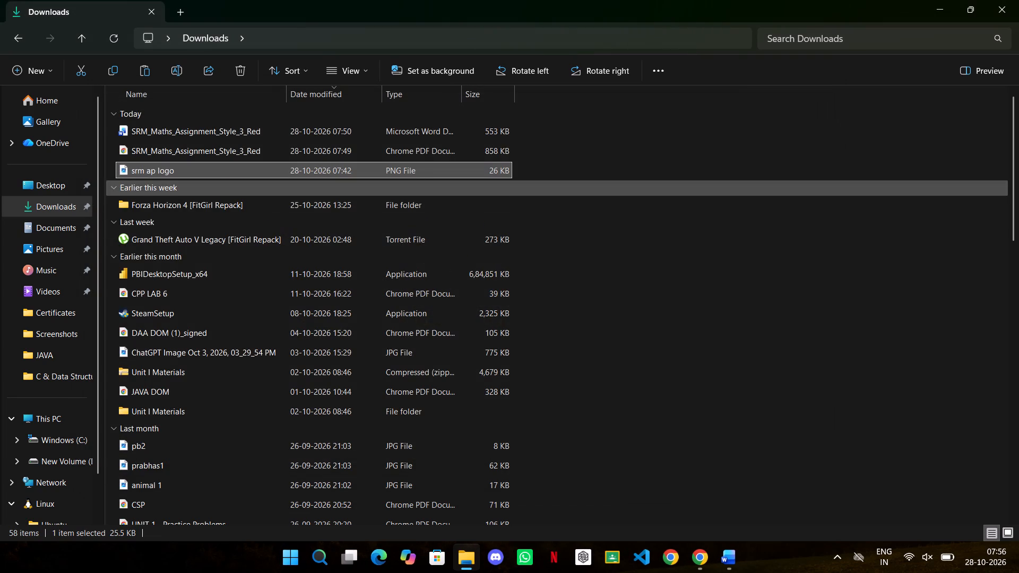
Open the SRM_Maths_Assignment_Style_3_Red PDF, examine the original cover page from its title to its footer, and close it.
double_click(267, 151)
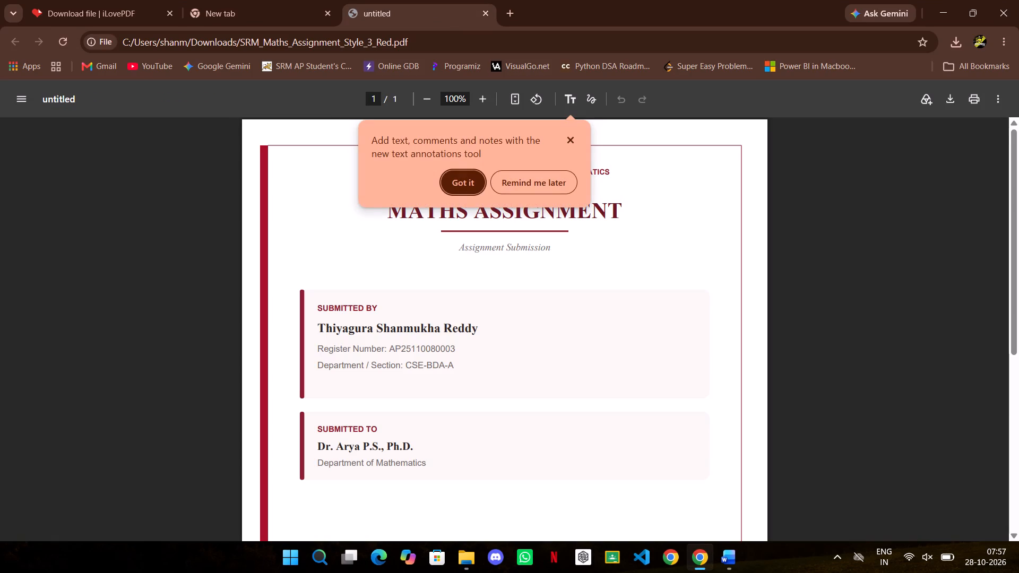
left_click(572, 138)
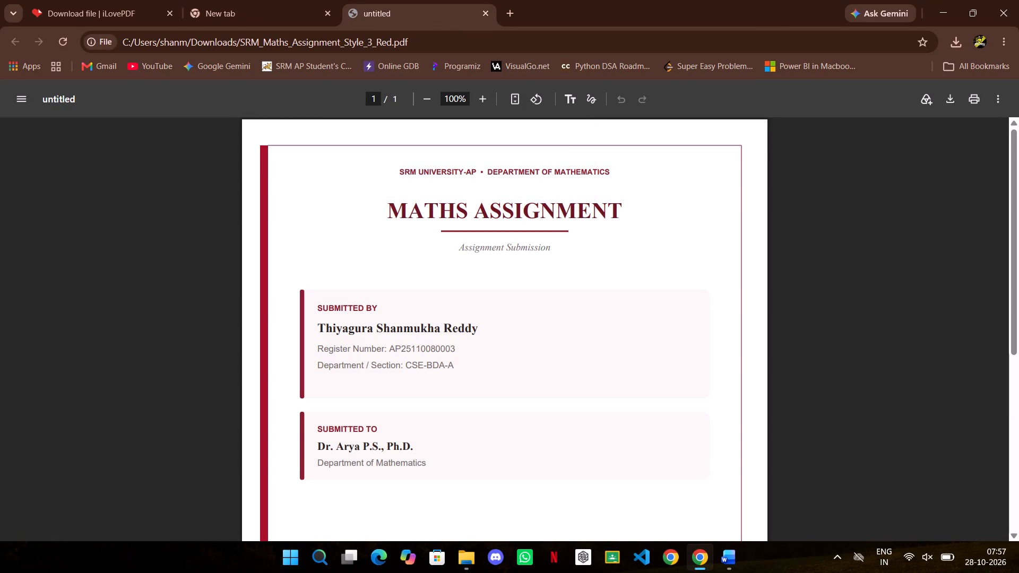
scroll(796, 282, "down", 4)
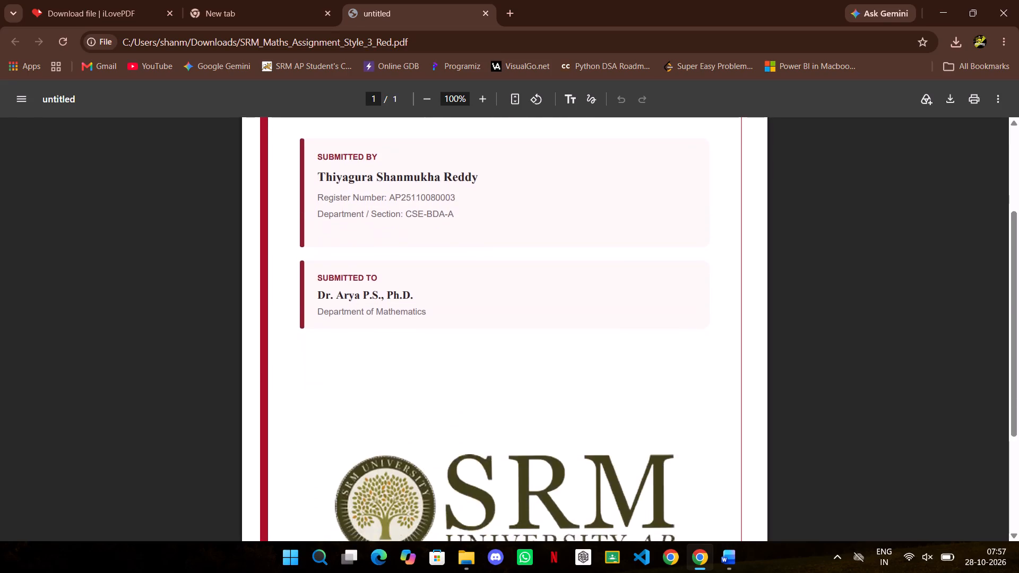
scroll(796, 282, "down", 5)
scroll(796, 282, "up", 8)
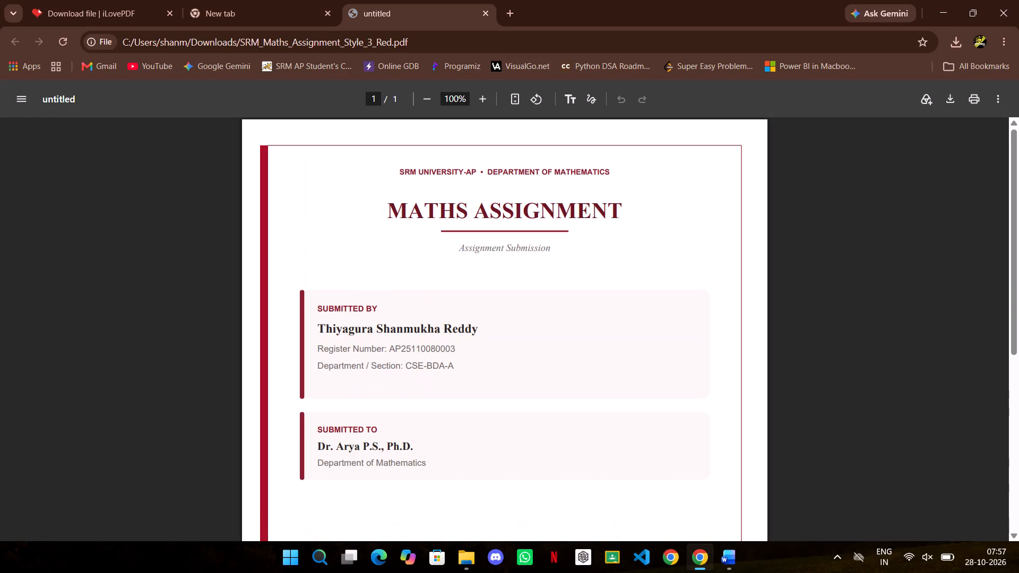
scroll(796, 282, "up", 6)
scroll(796, 282, "down", 5)
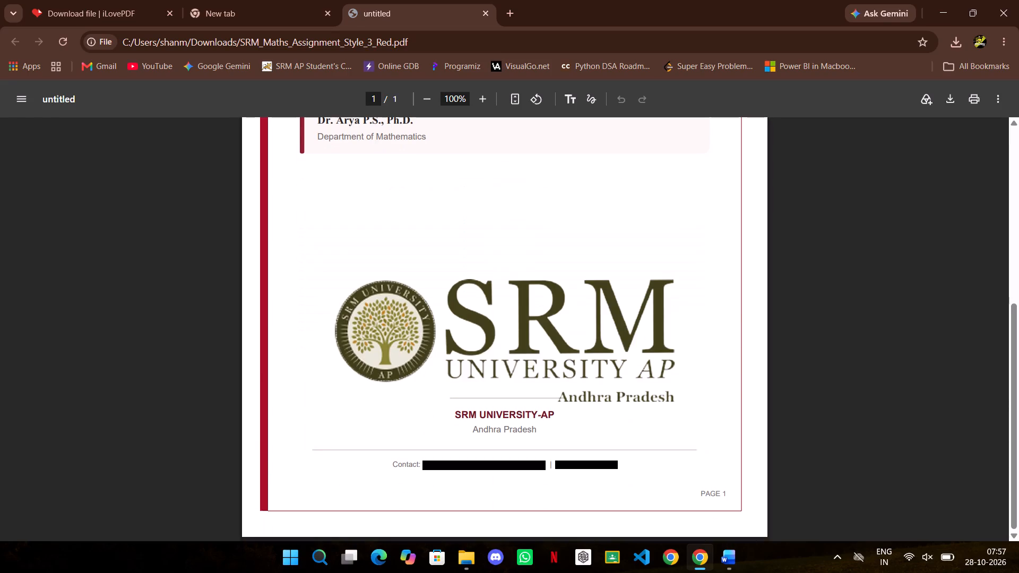
scroll(796, 282, "up", 4)
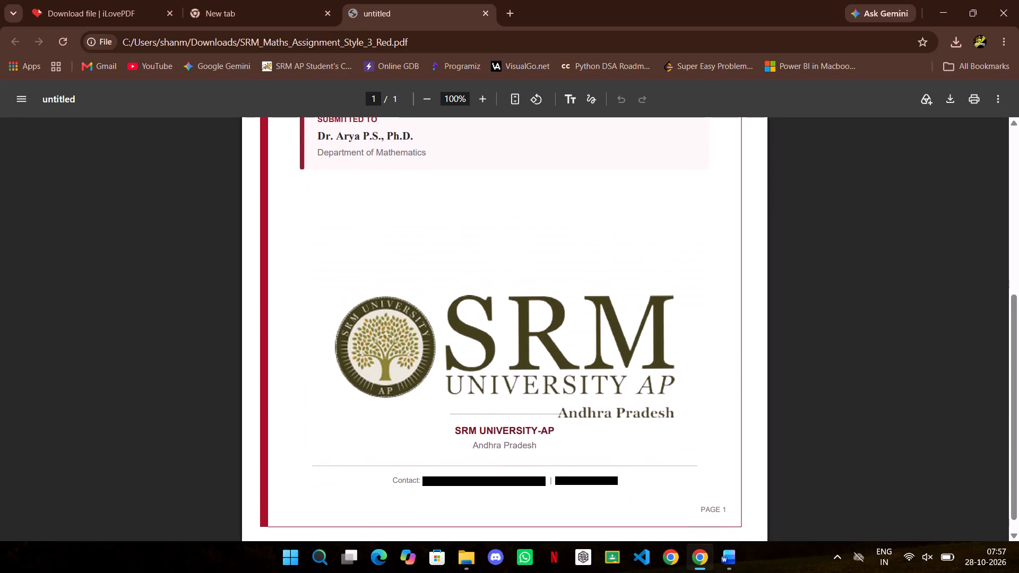
scroll(796, 282, "up", 7)
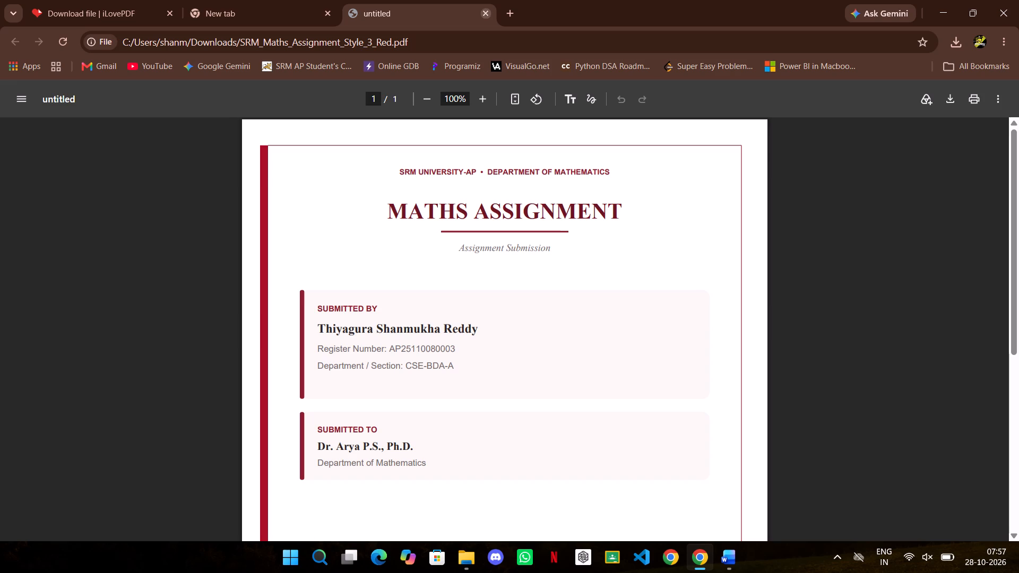
left_click(485, 13)
Switch to WhatsApp.
left_click(526, 546)
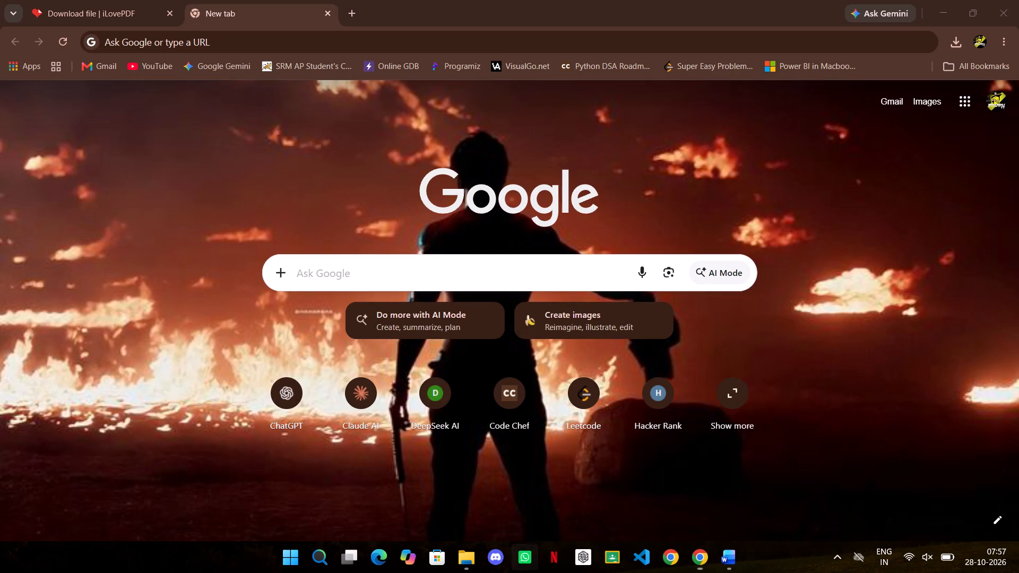
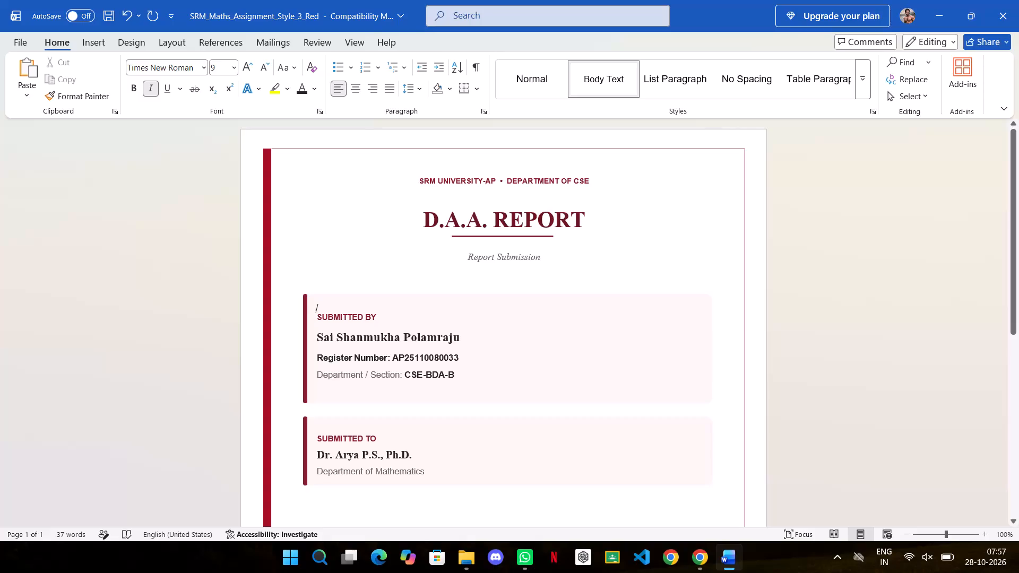
Delete the recipient's full name, including title and degree, from the line under SUBMITTED TO on the D.A.A. report cover page.
scroll(845, 299, "down", 2)
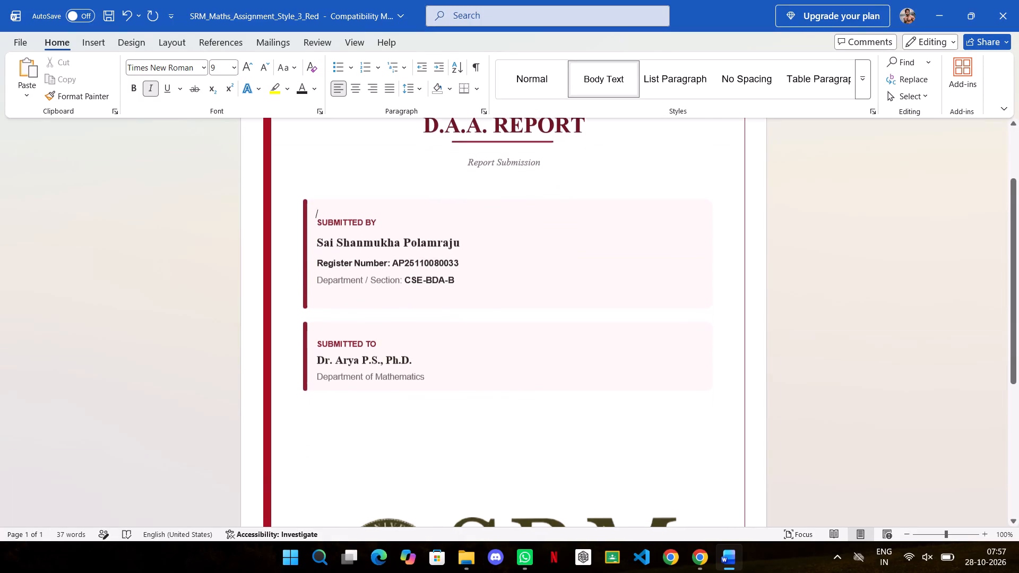
scroll(845, 299, "down", 1)
left_click(456, 265)
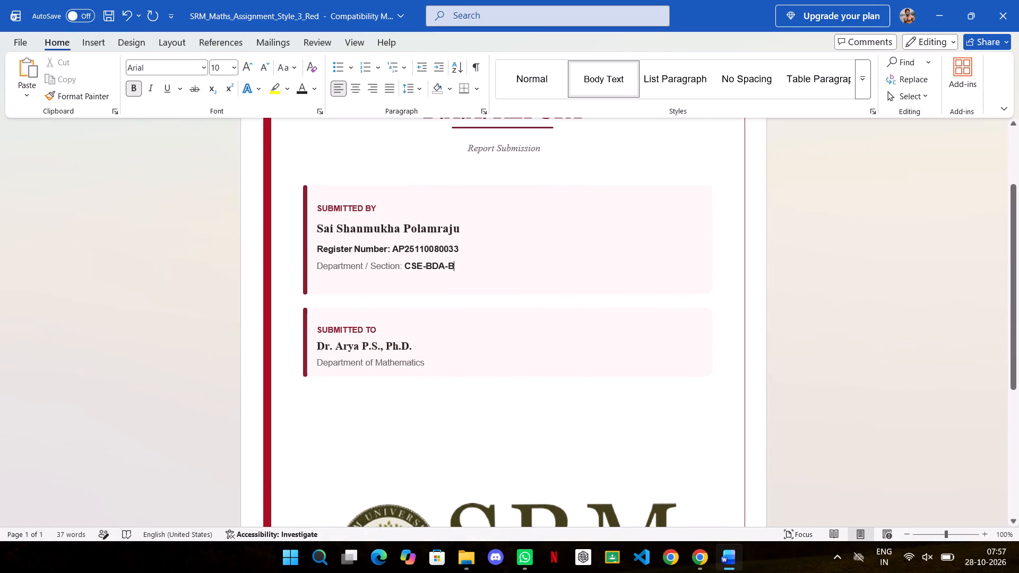
left_click(422, 363)
left_click(414, 345)
key("BackSpace")
key("BackSpace")
key("BackSpace")
key("BackSpace")
key("BackSpace")
key("BackSpace")
key("BackSpace")
key("BackSpace")
key("BackSpace")
key("BackSpace")
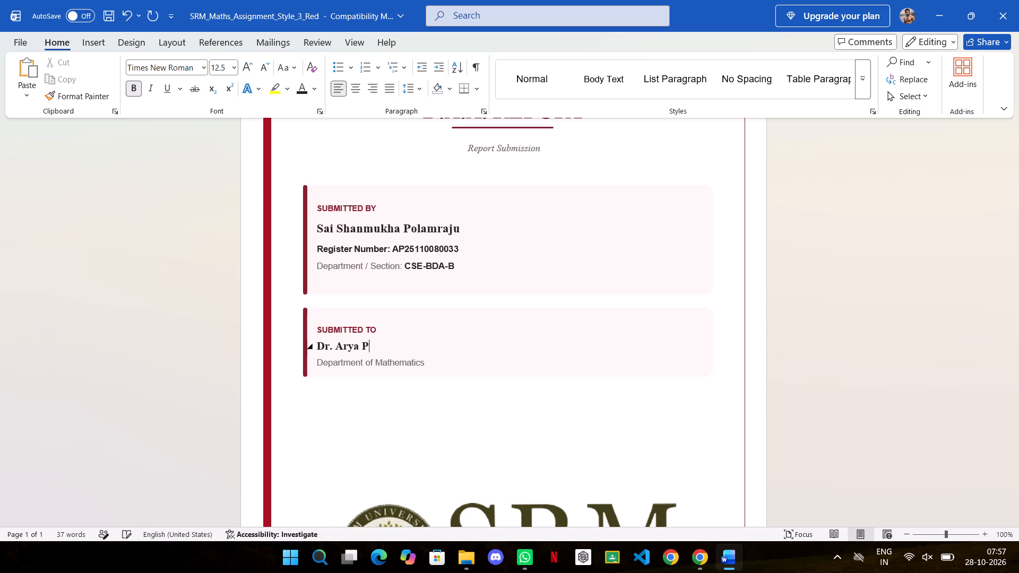
key("BackSpace")
key("BackSpace")
scroll(865, 284, "up", 1)
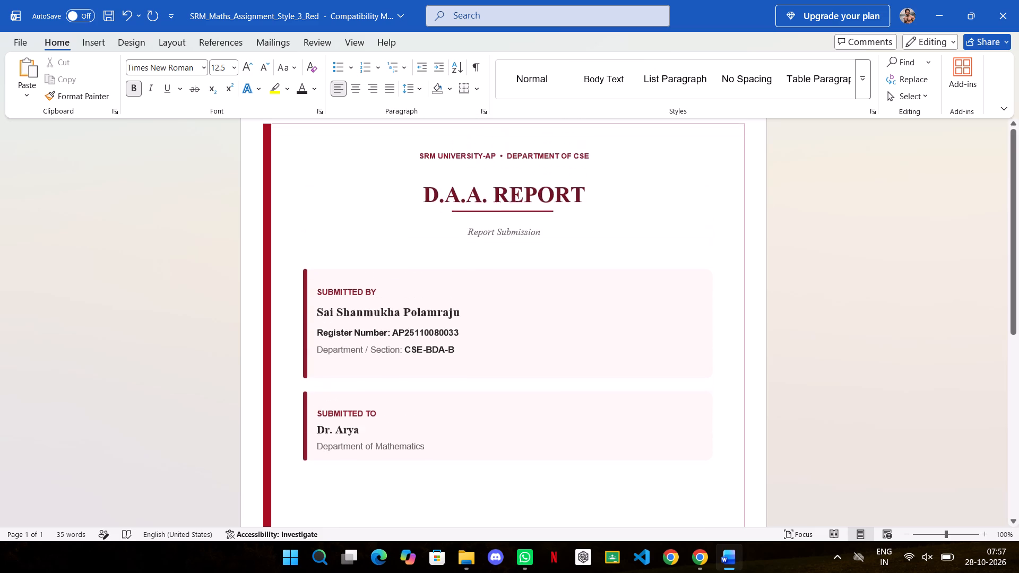
scroll(865, 284, "up", 2)
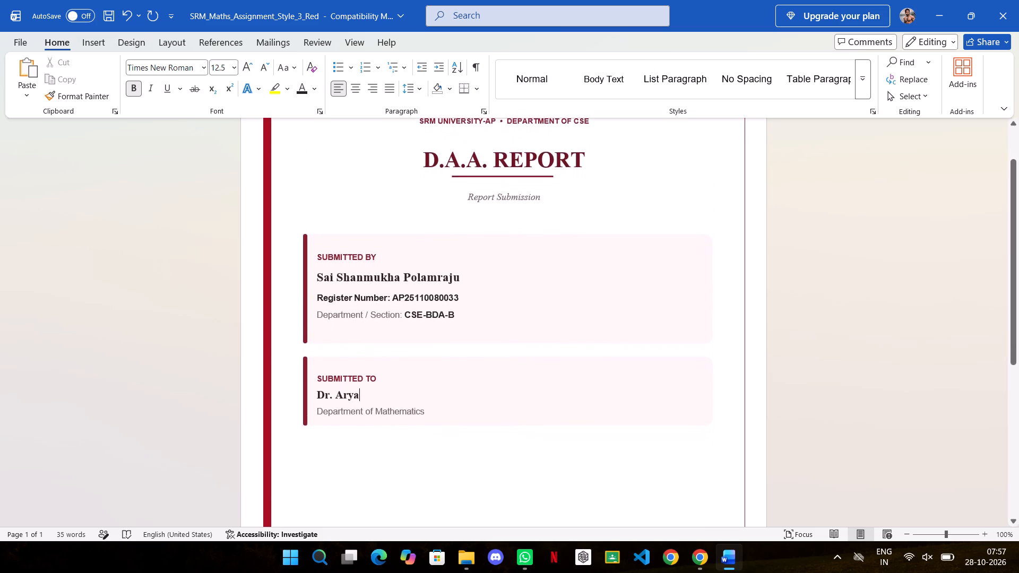
scroll(865, 284, "up", 1)
key("BackSpace")
key("BackSpace")
key("BackSpace")
key("BackSpace")
key("BackSpace")
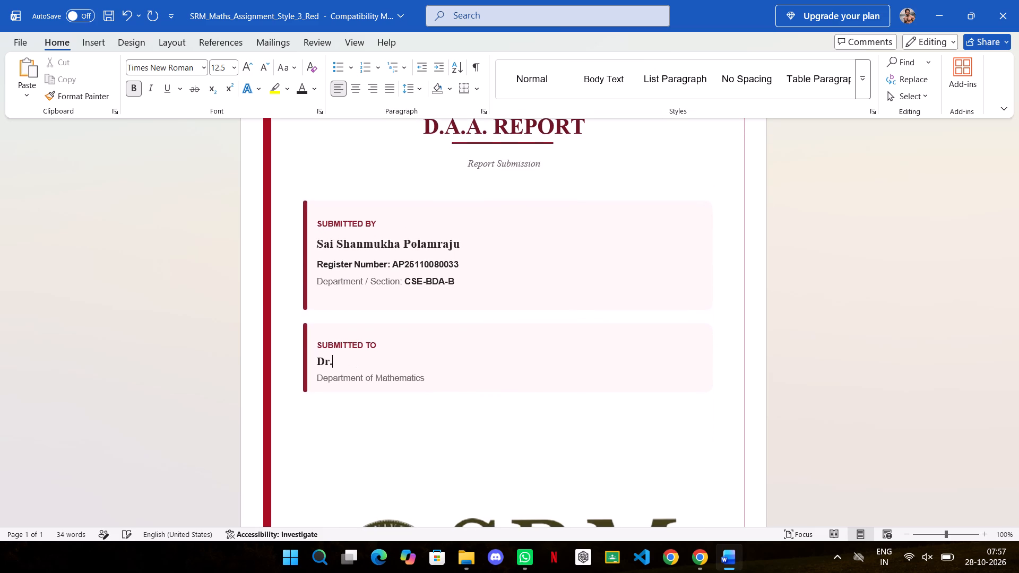
key("BackSpace")
key("BackSpace")
key("BackSpace")
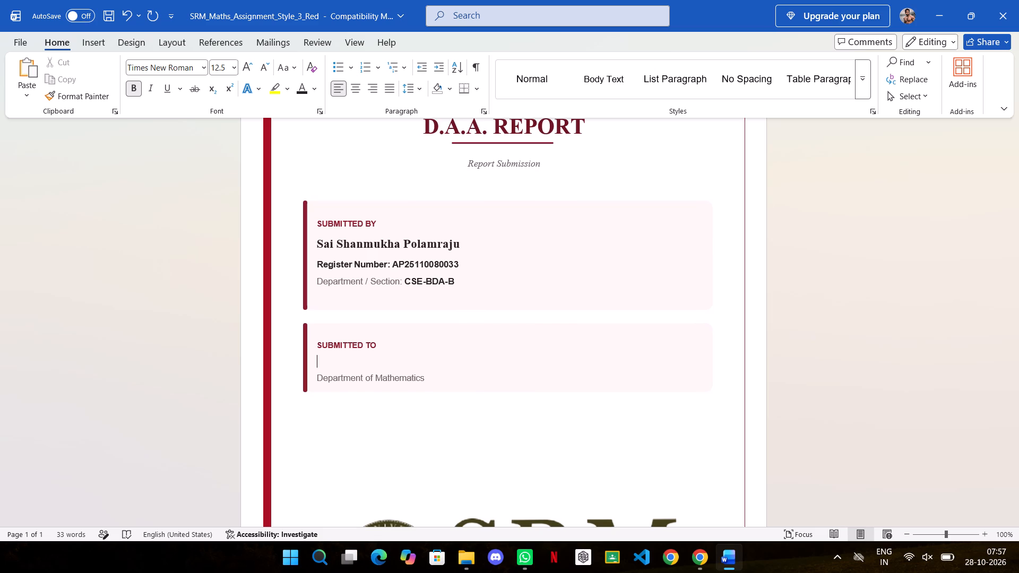
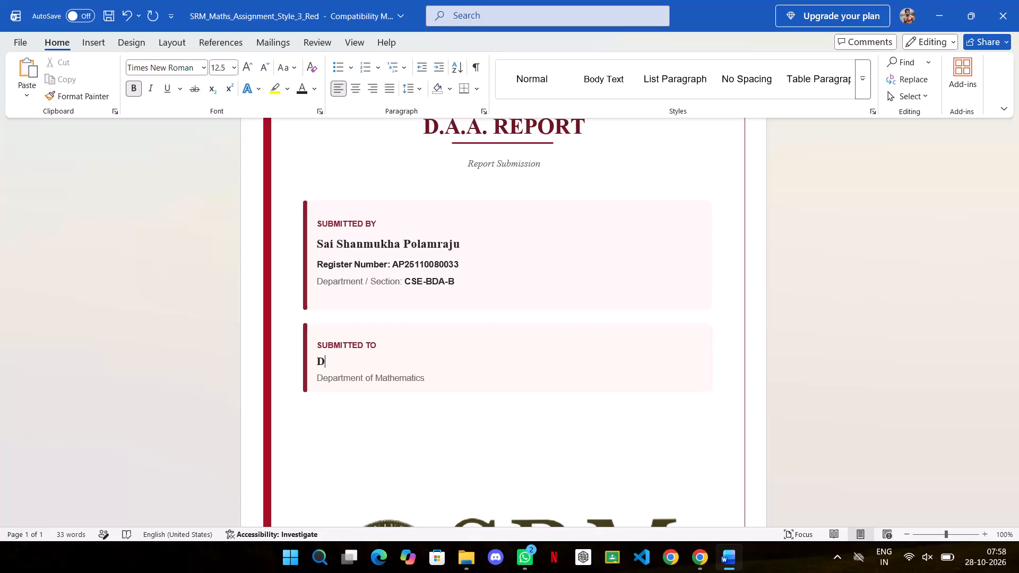
Enter the new recipient's title and full name on the emptied line under SUBMITTED TO.
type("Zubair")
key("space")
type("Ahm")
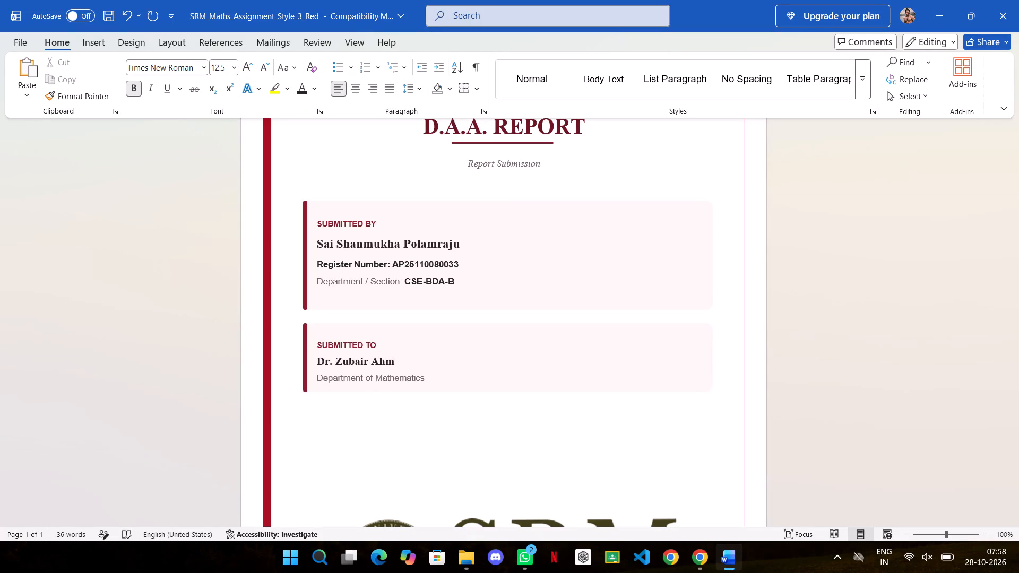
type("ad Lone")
Change the recipient's department line under SUBMITTED TO to read Department of CSE.
left_click(425, 380)
key("BackSpace")
key("BackSpace")
key("BackSpace")
key("BackSpace")
key("BackSpace")
key("BackSpace")
key("BackSpace")
key("BackSpace")
key("BackSpace")
key("BackSpace")
key("BackSpace")
key("BackSpace")
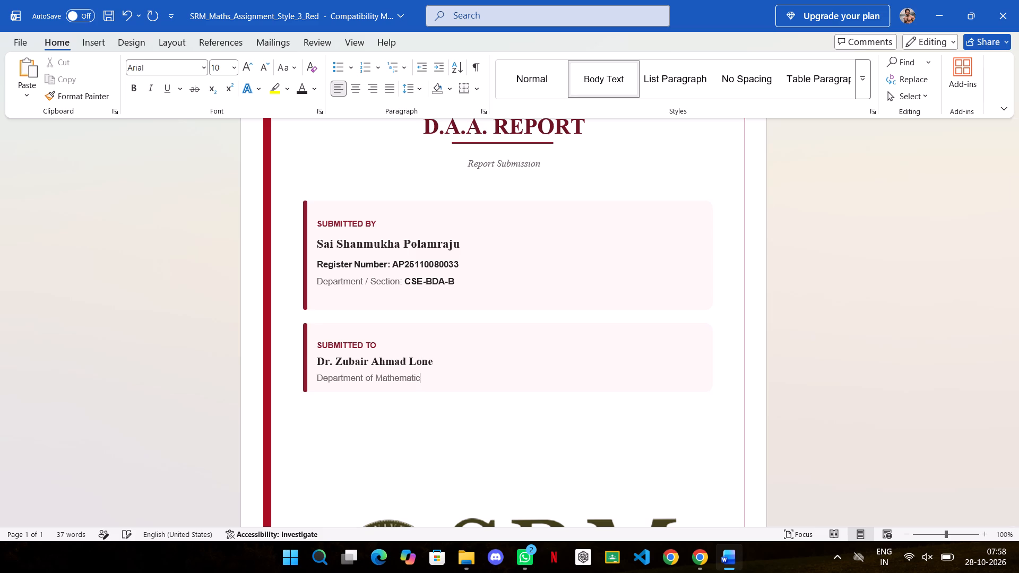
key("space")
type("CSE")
left_click(833, 375)
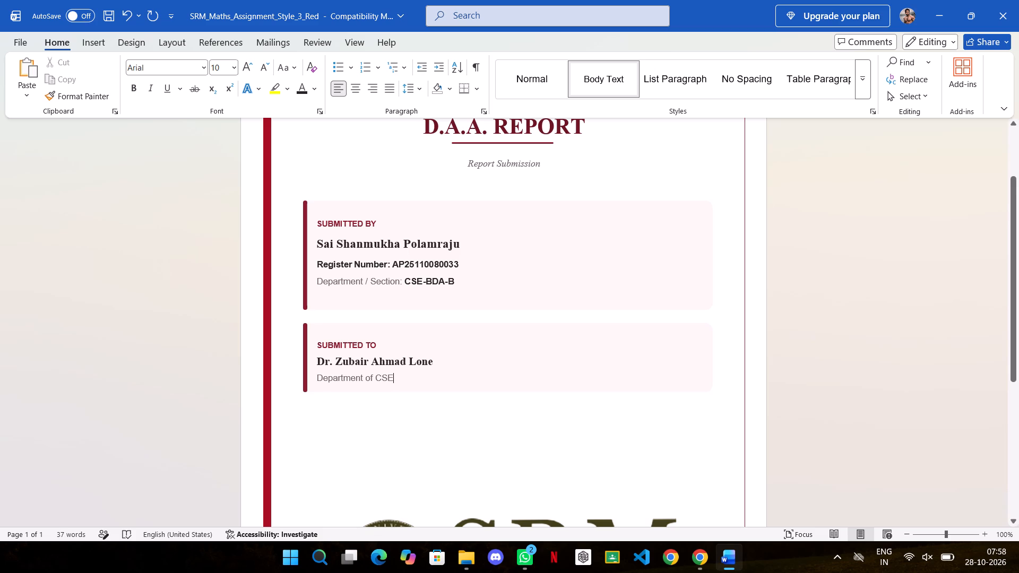
Change the text colour of the Department of CSE line to black.
left_click_drag(396, 379, 331, 377)
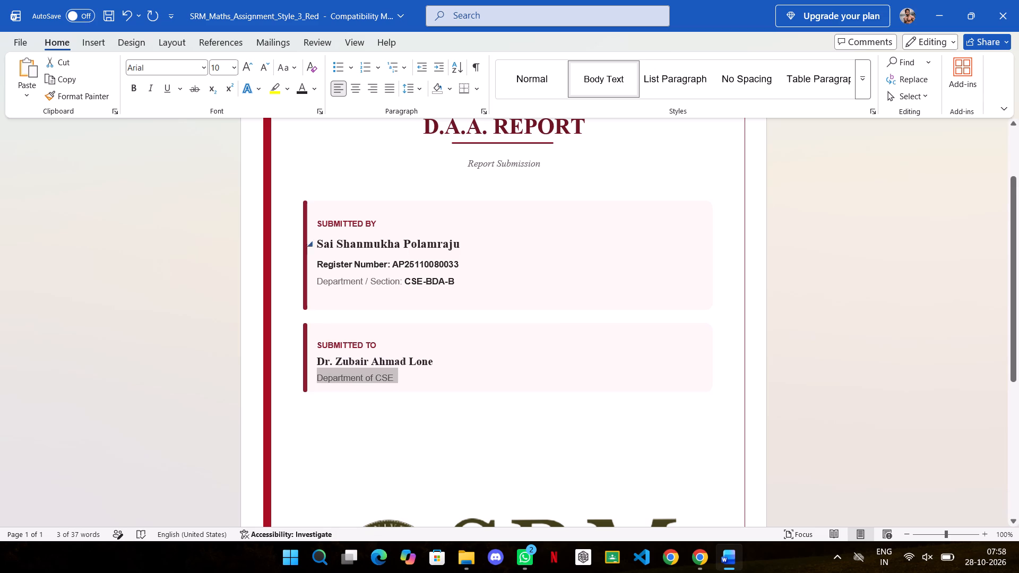
left_click(302, 85)
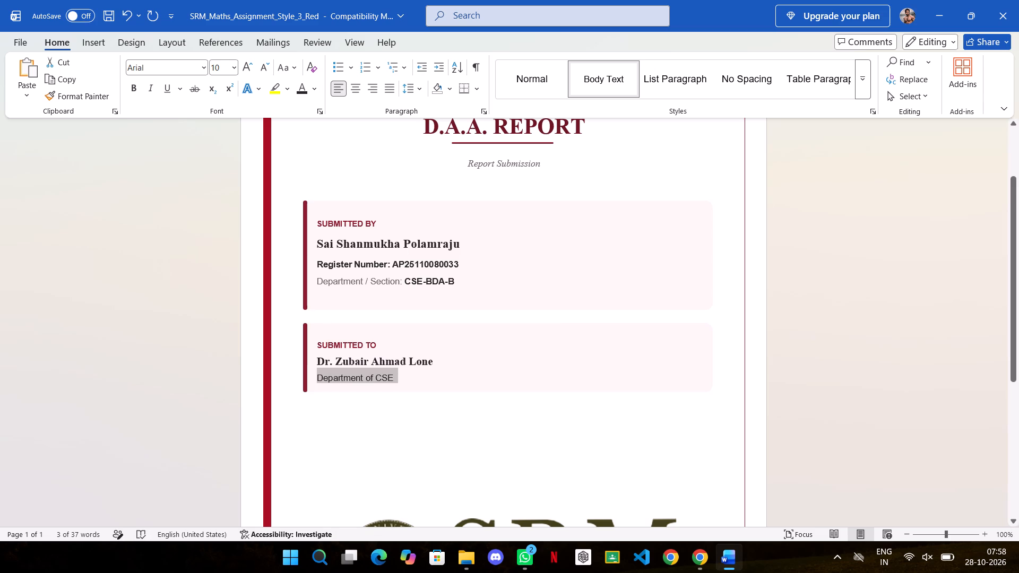
left_click(847, 328)
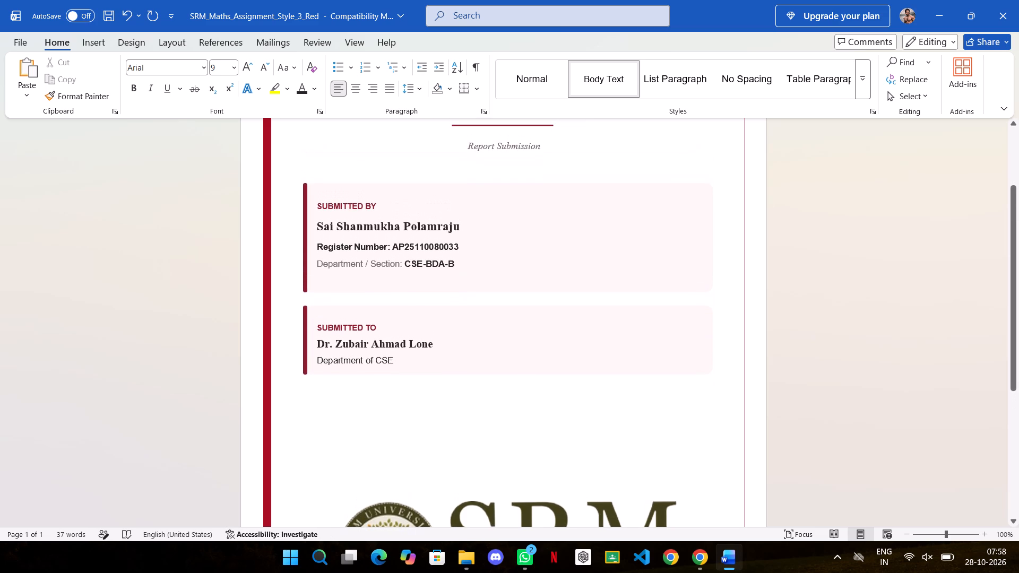
Shorten the dark red accent bar beside the SUBMITTED BY box from its lower end to about 3.75 cm high.
left_click(307, 279)
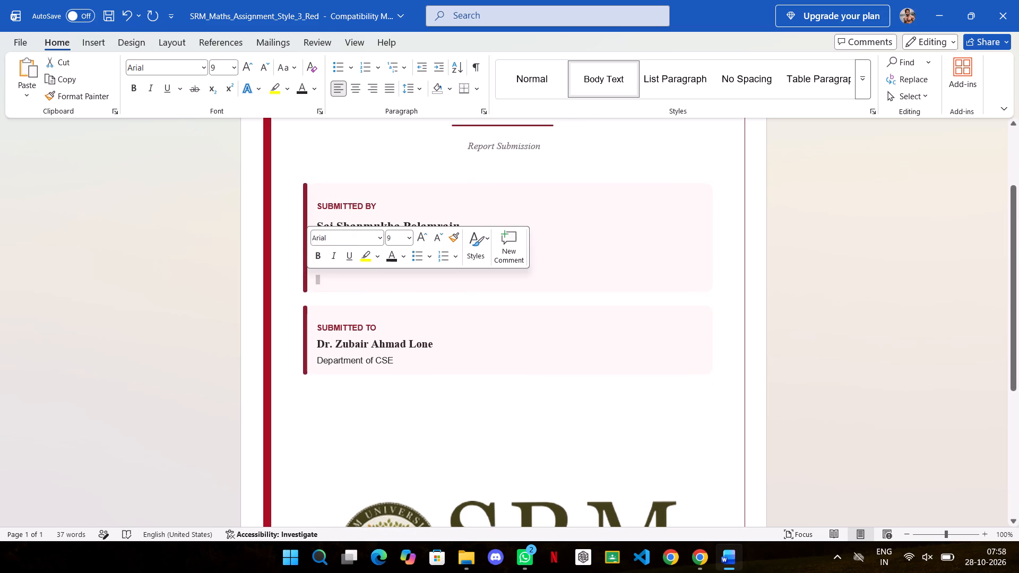
left_click(306, 282)
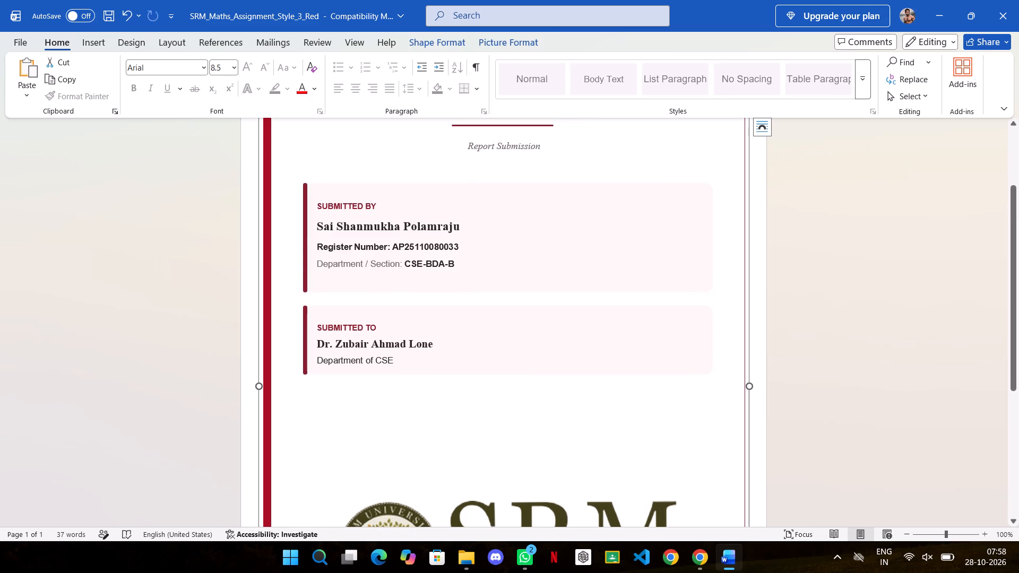
double_click(305, 285)
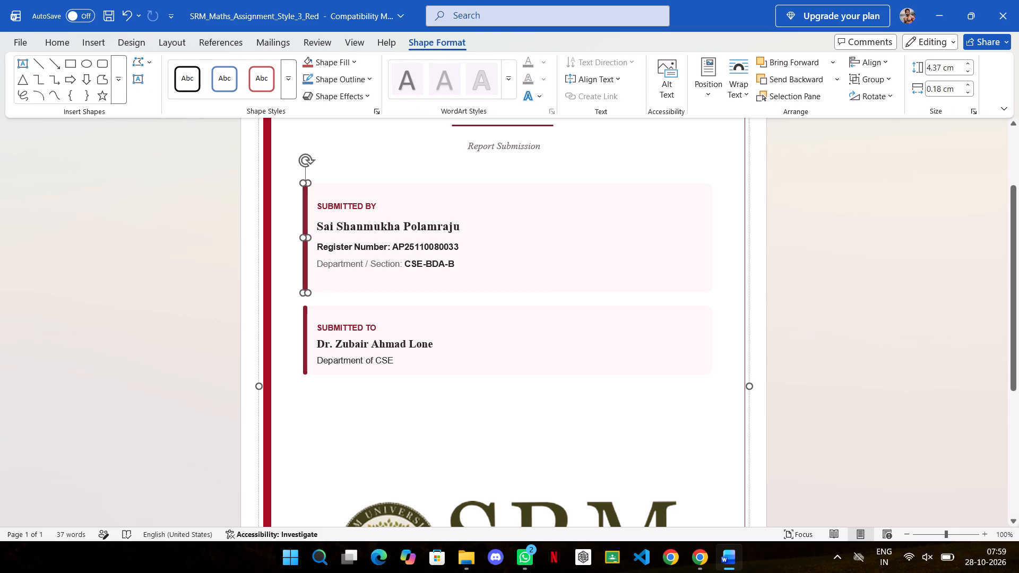
left_click_drag(306, 293, 306, 280)
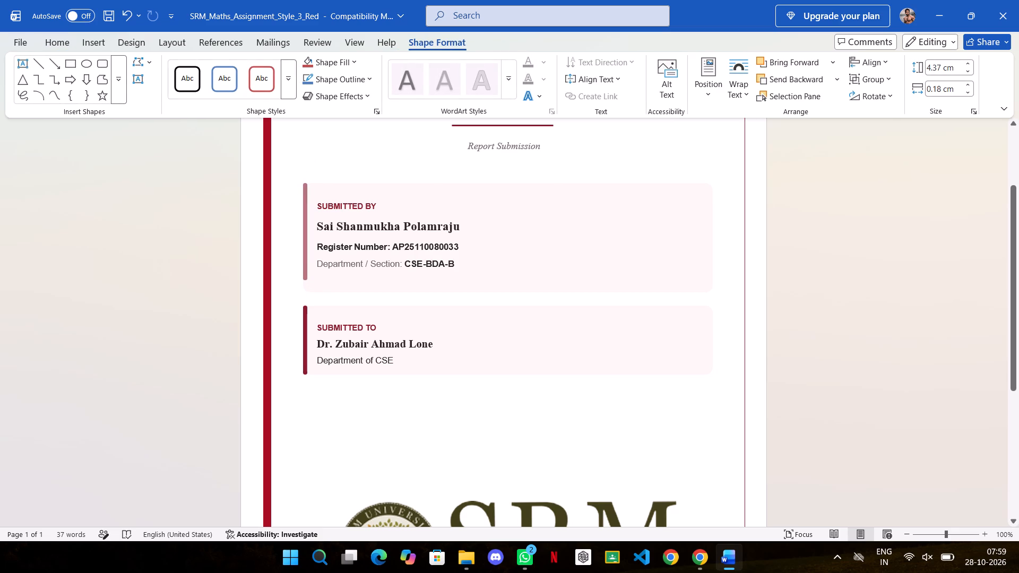
left_click_drag(306, 280, 306, 277)
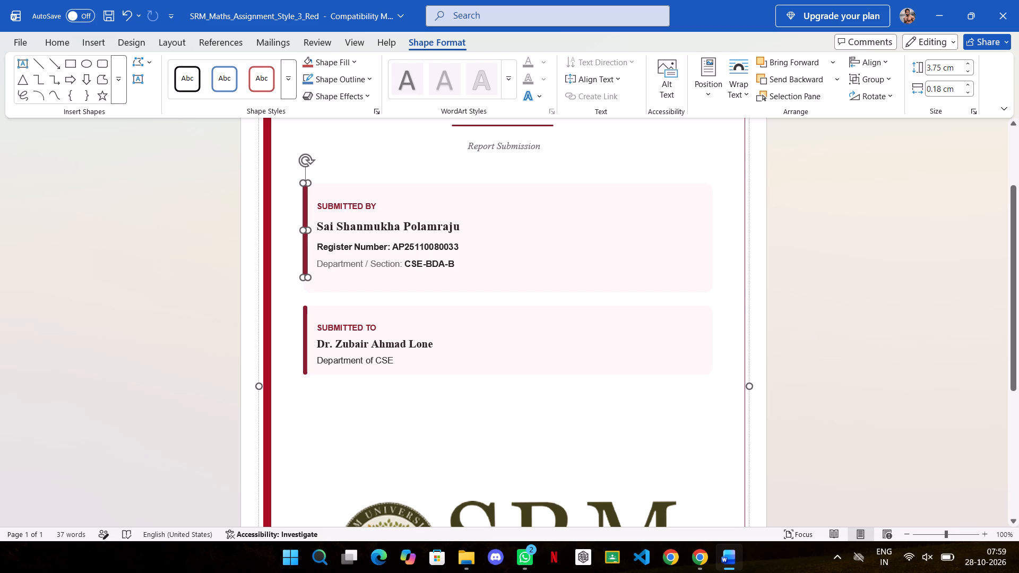
Shorten the dark red accent bar beside the SUBMITTED TO box from its upper end, down to about the heading's level.
double_click(306, 325)
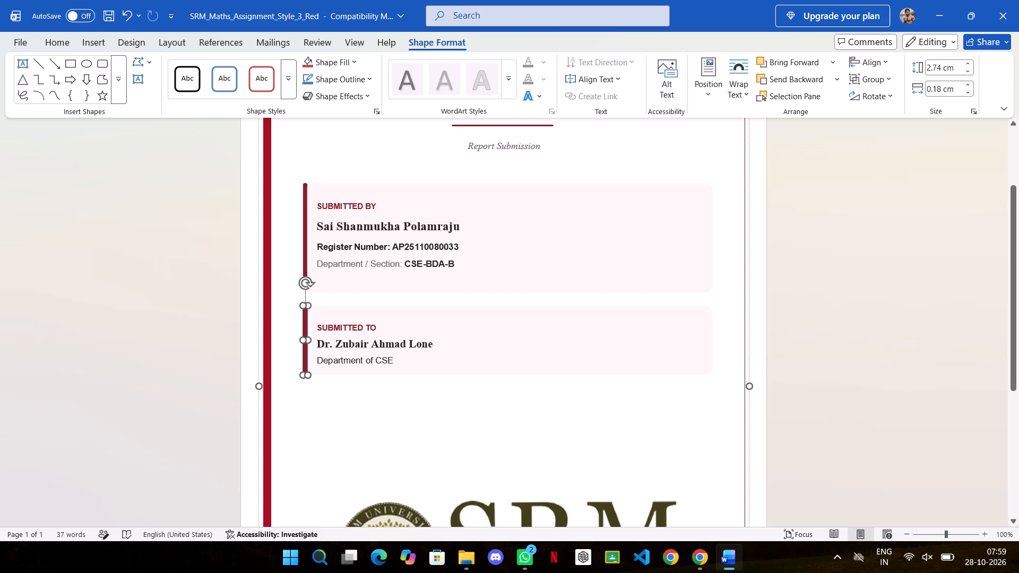
left_click_drag(306, 306, 306, 324)
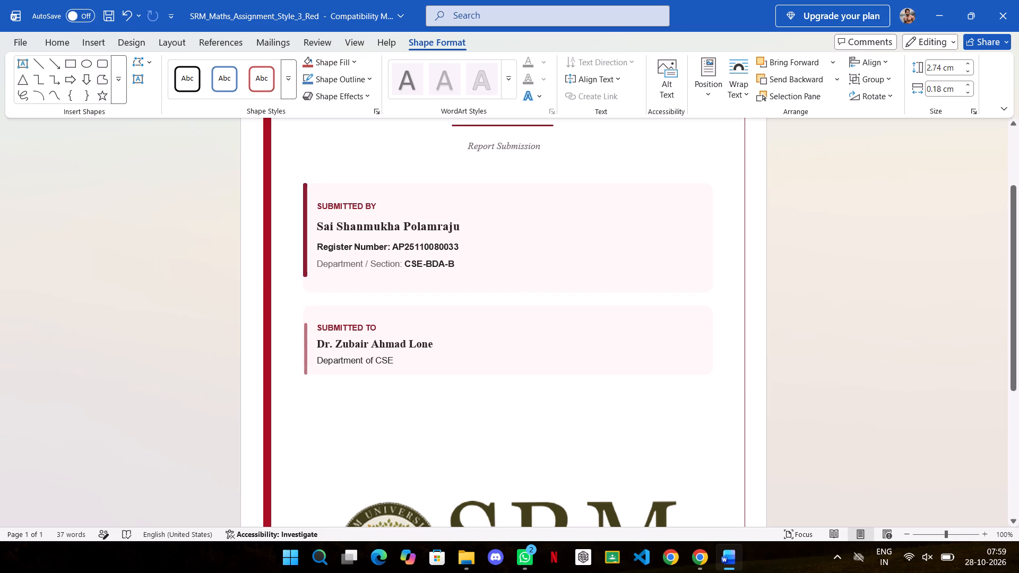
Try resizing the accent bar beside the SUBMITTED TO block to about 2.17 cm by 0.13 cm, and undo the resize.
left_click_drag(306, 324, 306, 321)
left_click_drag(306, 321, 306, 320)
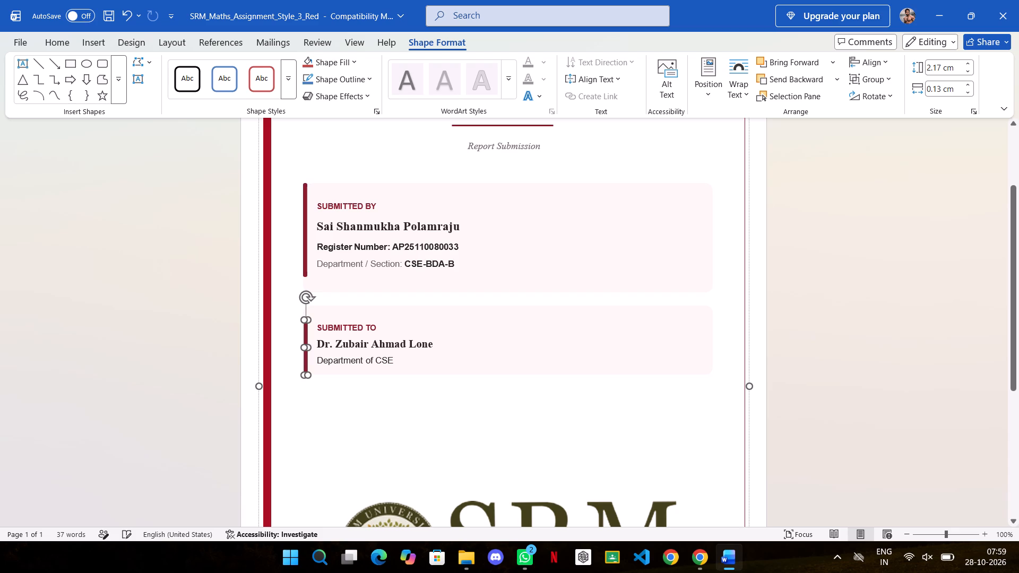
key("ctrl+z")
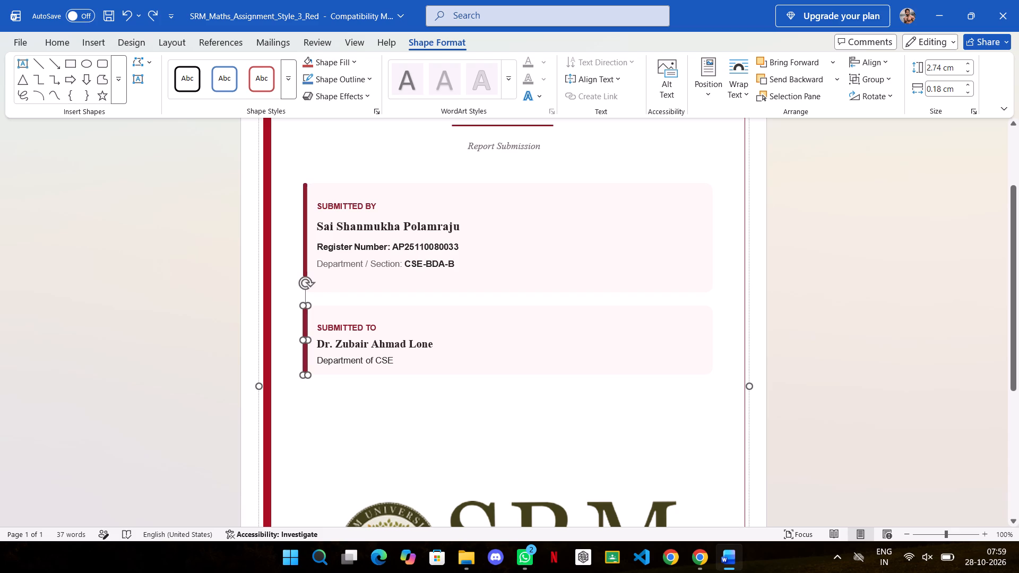
Shorten the accent bar beside the SUBMITTED TO block from its upper end to about 2.3 cm high.
left_click_drag(307, 306, 307, 317)
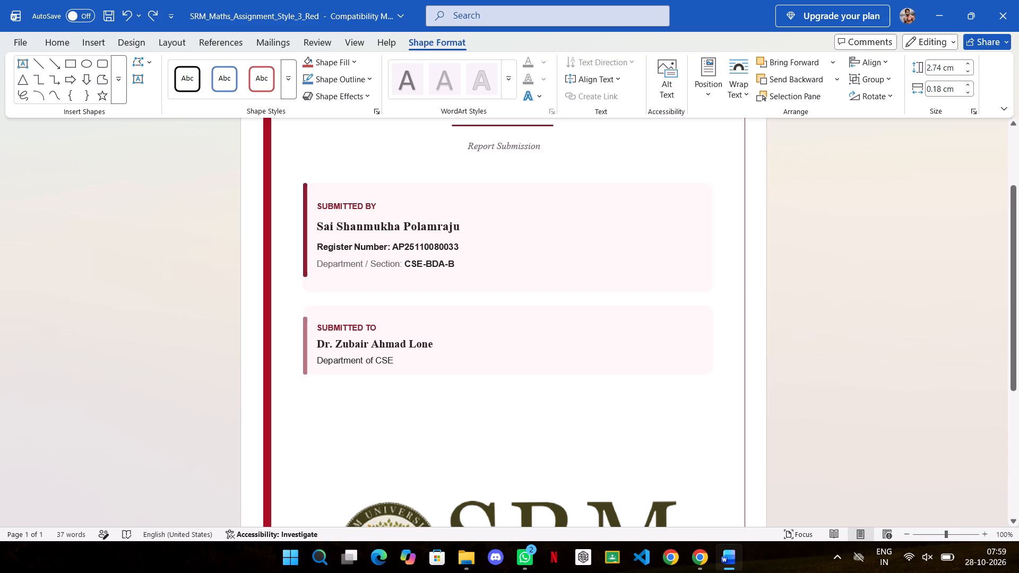
left_click_drag(307, 317, 307, 316)
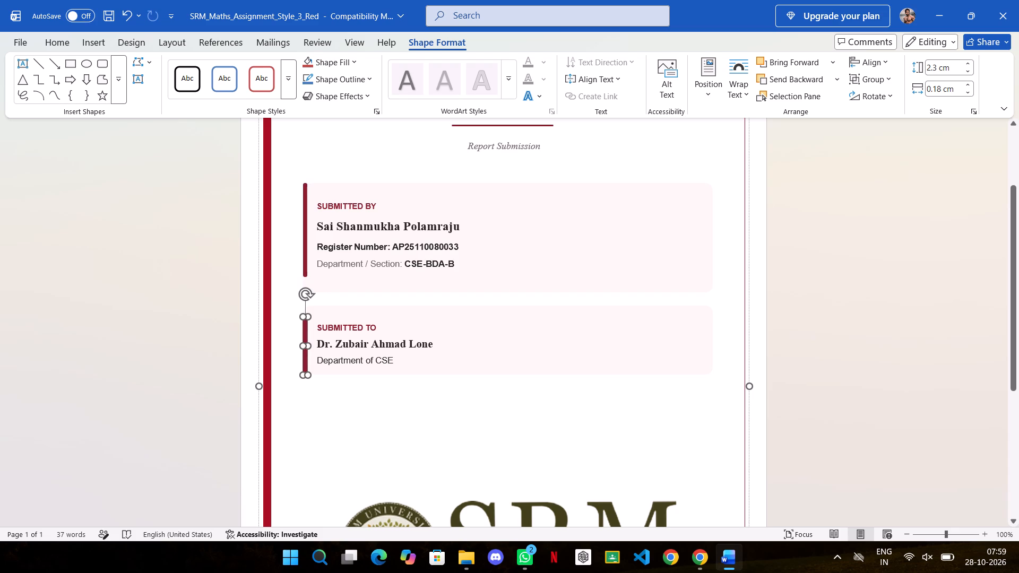
left_click(876, 333)
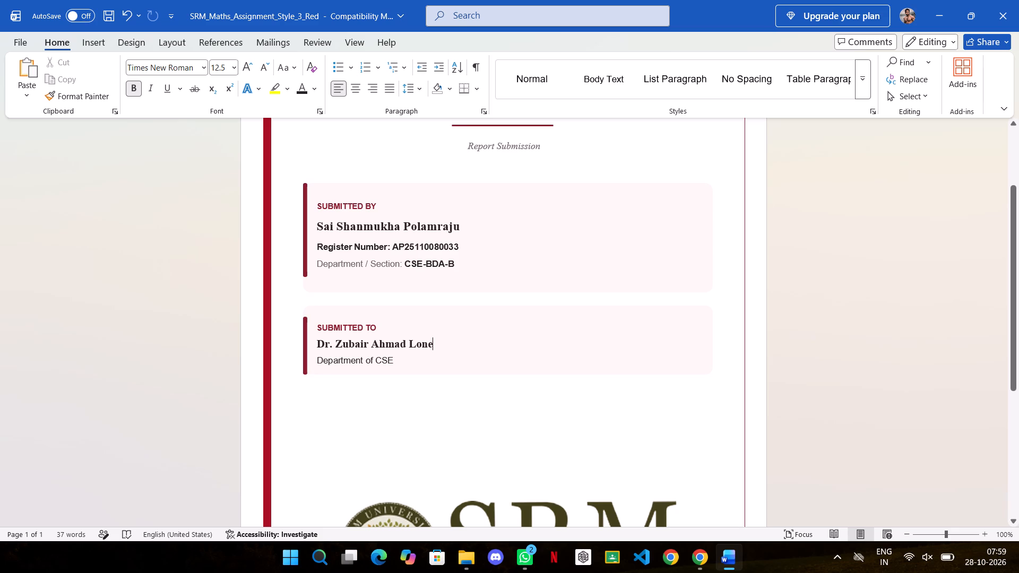
Delete the first word of the submitter's name under SUBMITTED BY, keeping the remaining two words.
scroll(881, 293, "up", 1)
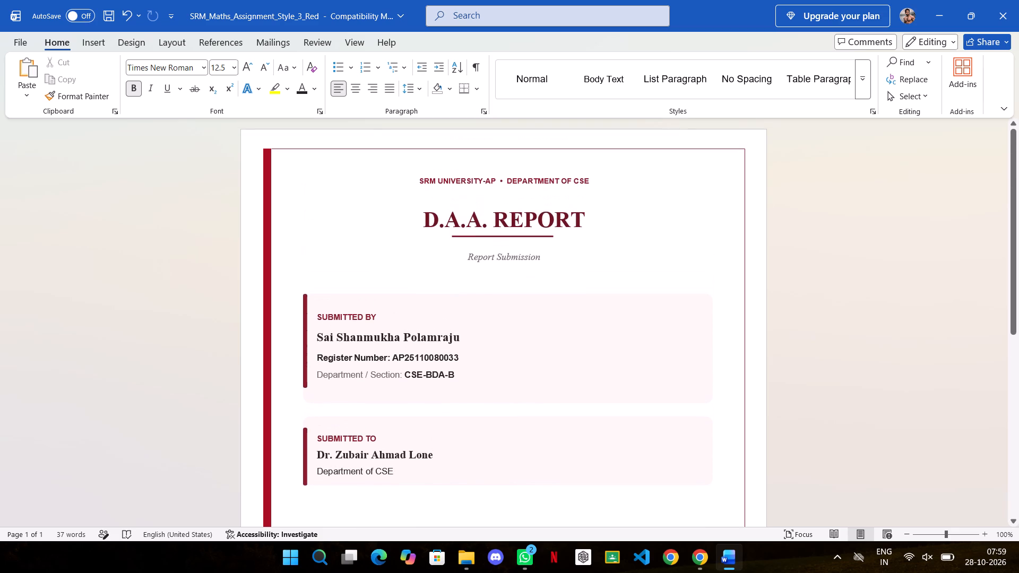
scroll(881, 293, "up", 1)
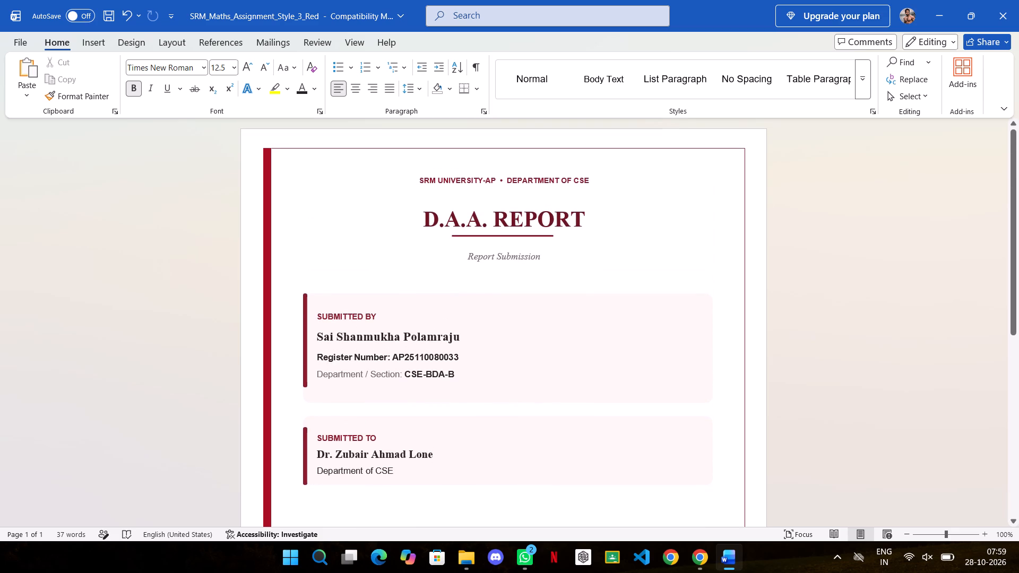
scroll(881, 293, "up", 1)
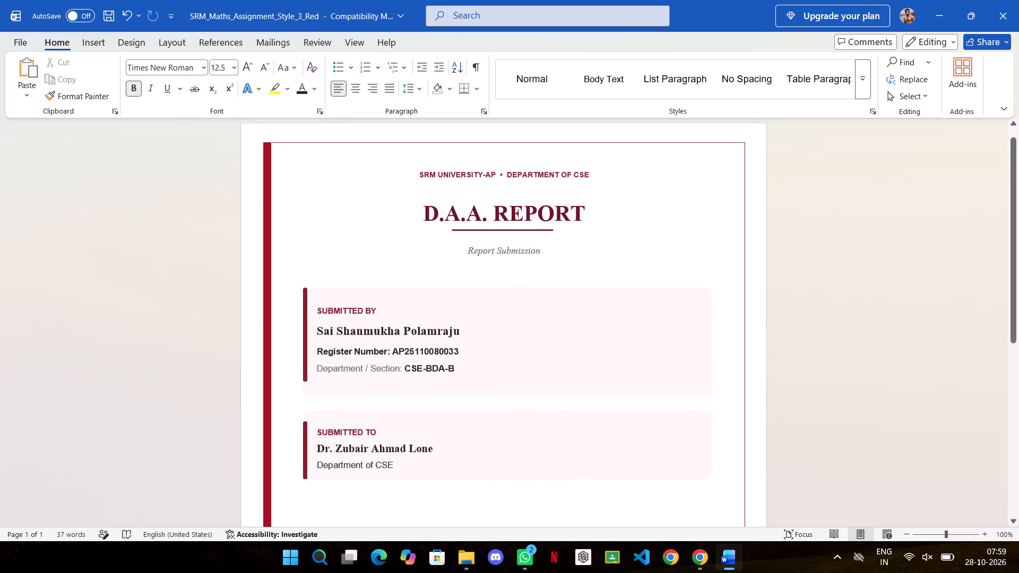
scroll(881, 293, "up", 1)
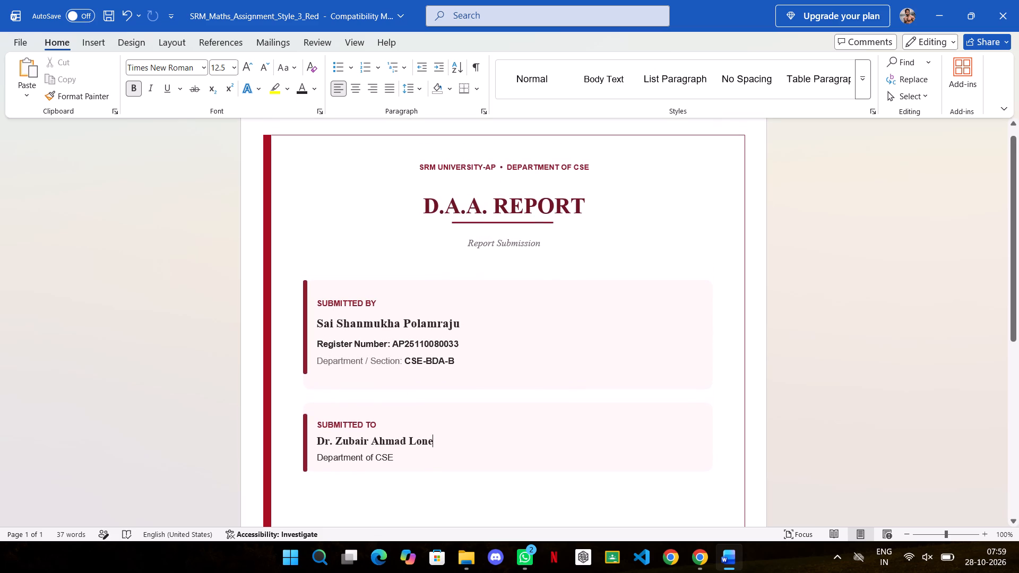
scroll(881, 293, "up", 2)
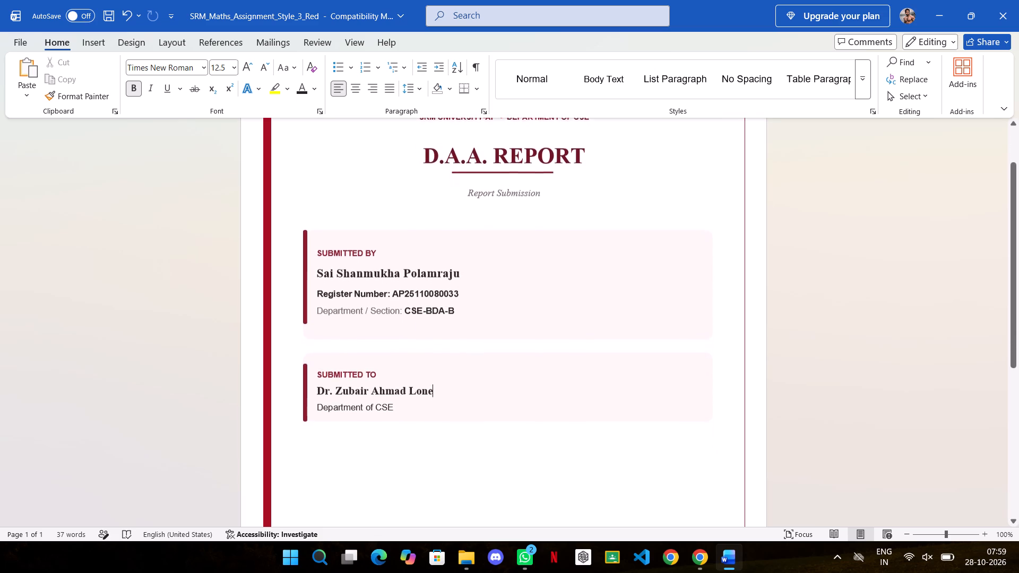
scroll(881, 293, "down", 1)
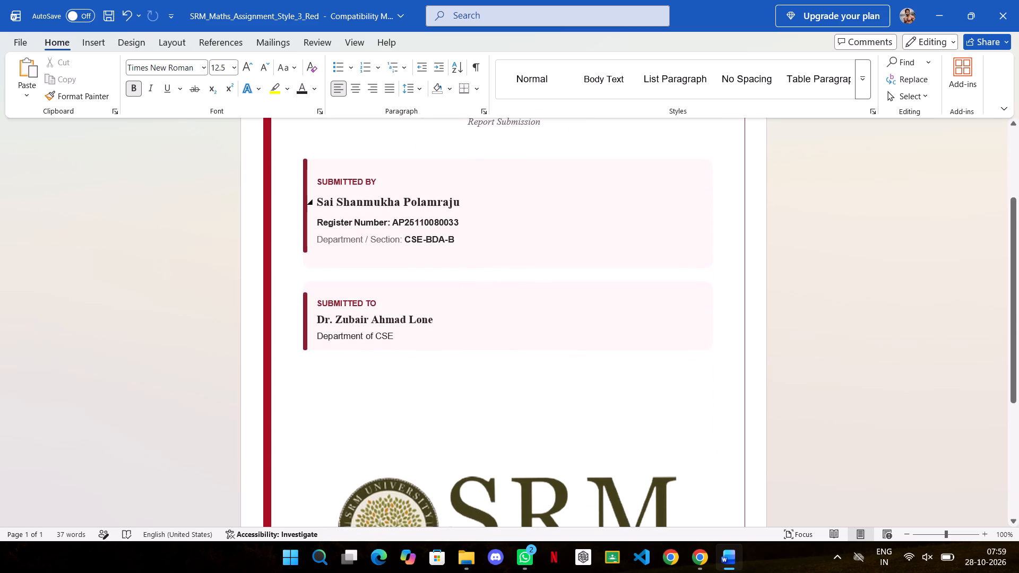
left_click(337, 203)
key("BackSpace")
key("BackSpace")
key("BackSpace")
key("BackSpace")
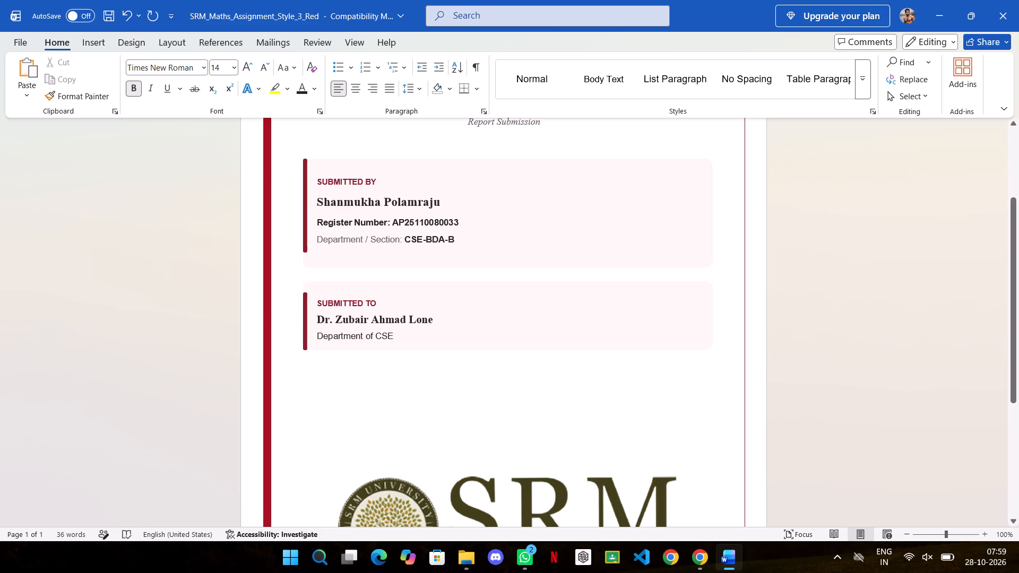
left_click(849, 279)
Extend the accent bar beside the SUBMITTED TO block upward to about 2.57 cm high.
scroll(849, 279, "down", 1)
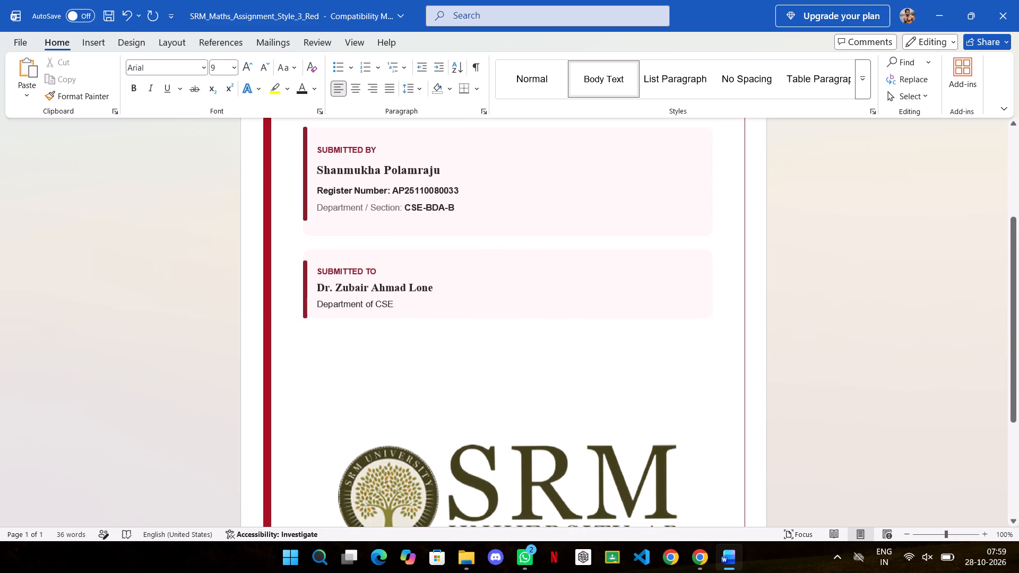
scroll(849, 279, "down", 1)
scroll(849, 279, "up", 2)
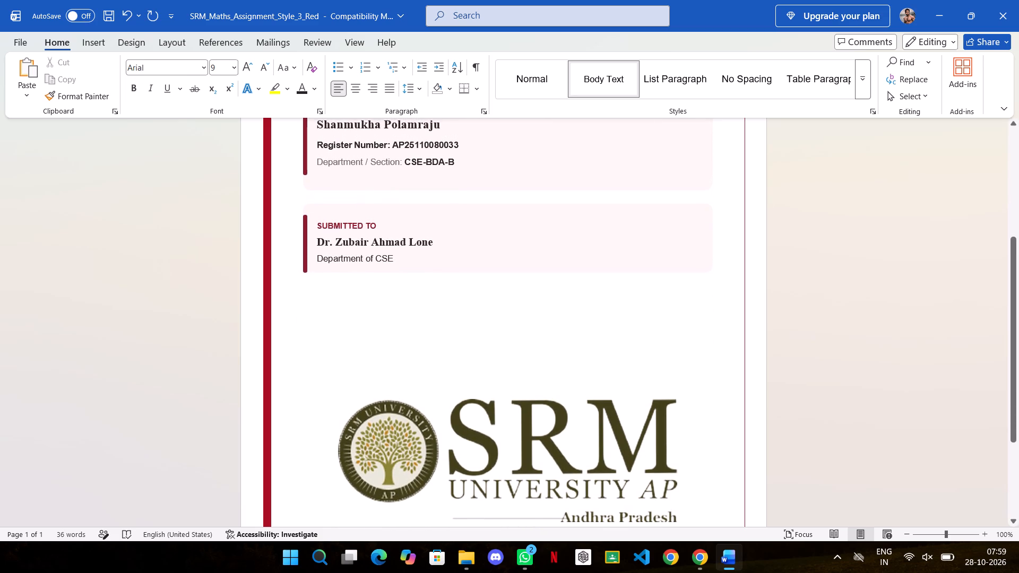
scroll(849, 279, "up", 2)
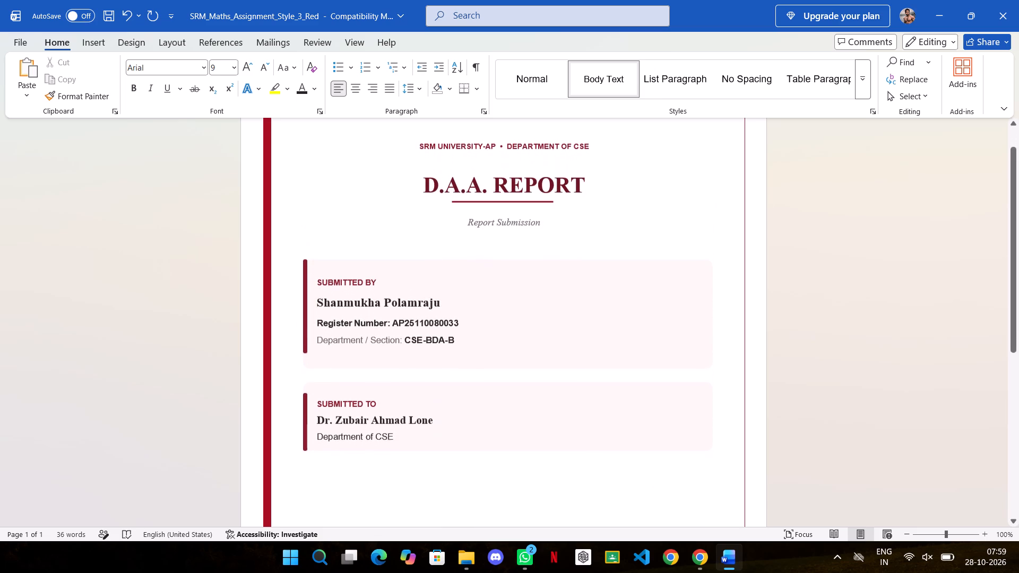
left_click(306, 406)
double_click(306, 406)
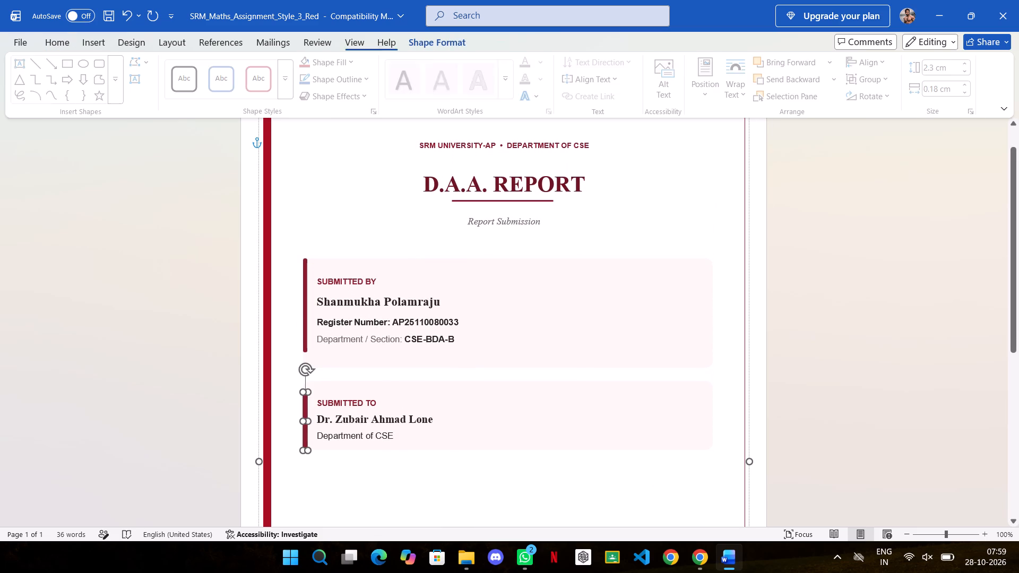
left_click_drag(306, 390, 304, 385)
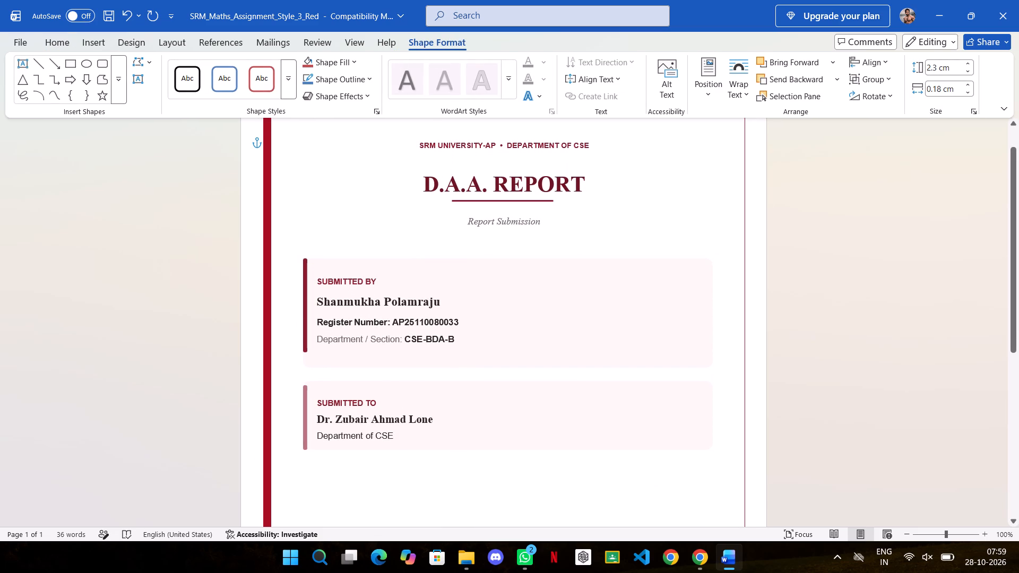
left_click_drag(304, 385, 304, 385)
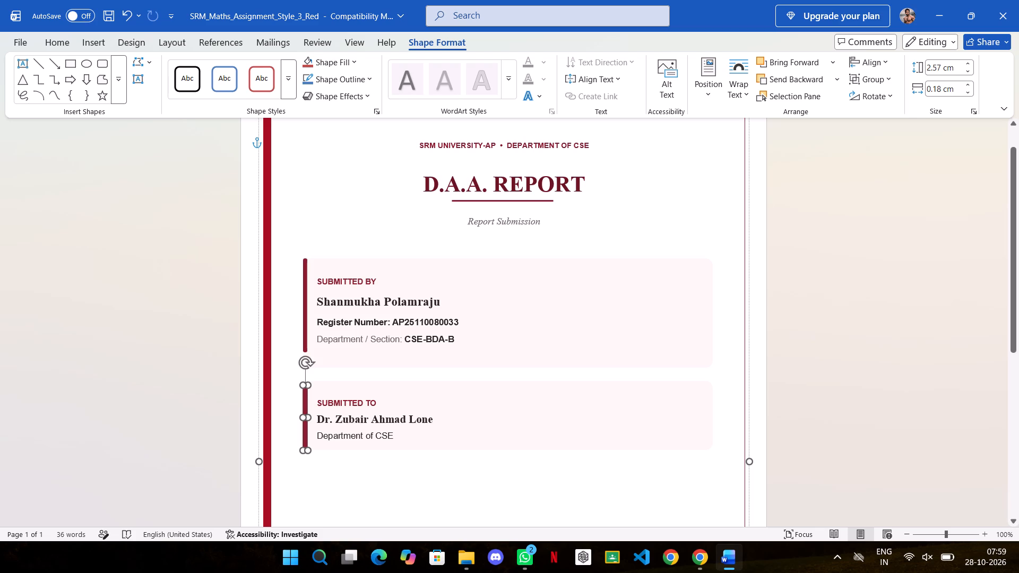
left_click(906, 307)
double_click(906, 307)
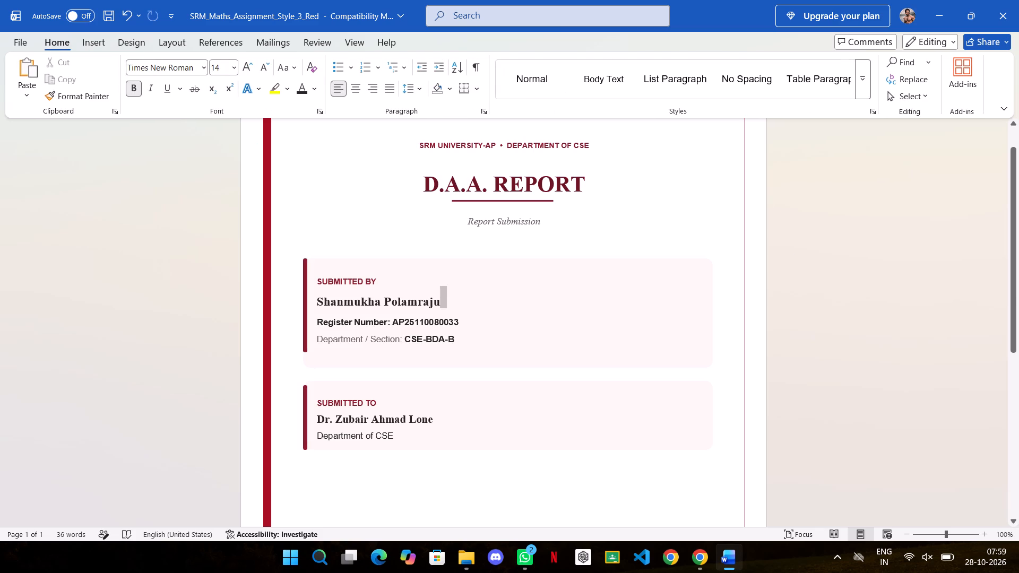
left_click(892, 368)
Select the last part of the contact details in the Contact line beneath the SRM University logo.
scroll(892, 301, "down", 1)
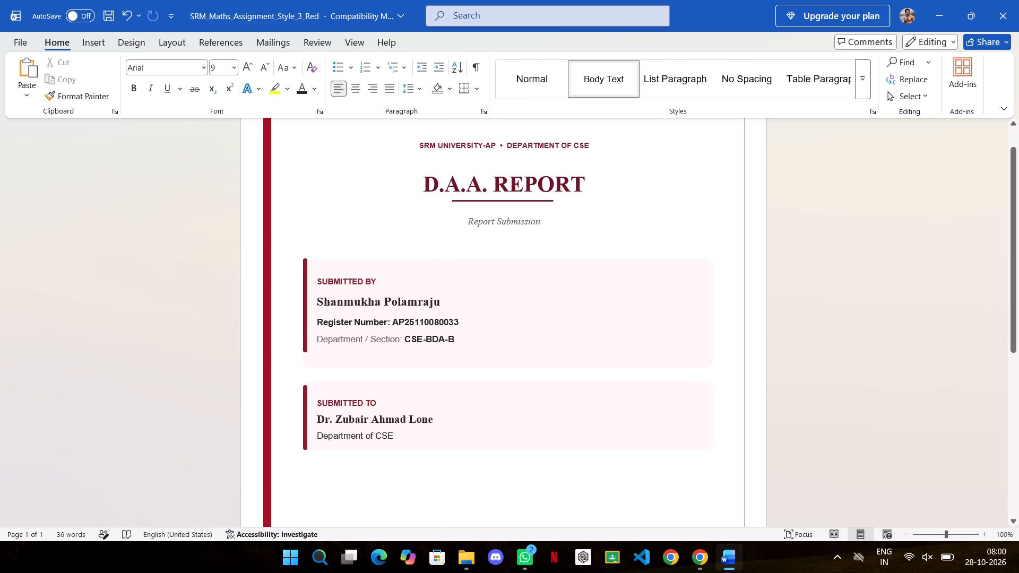
scroll(892, 301, "down", 1)
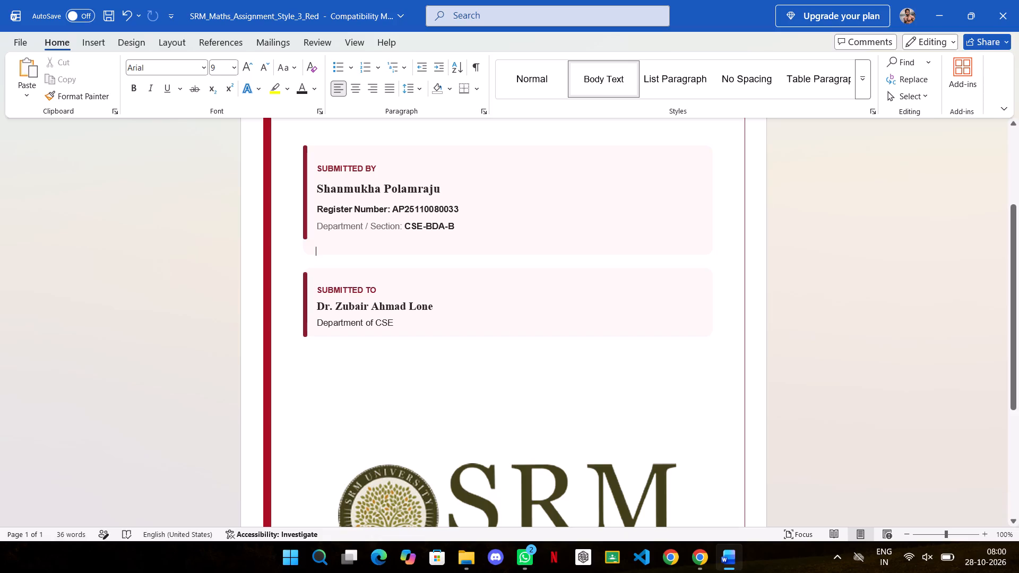
scroll(881, 278, "down", 3)
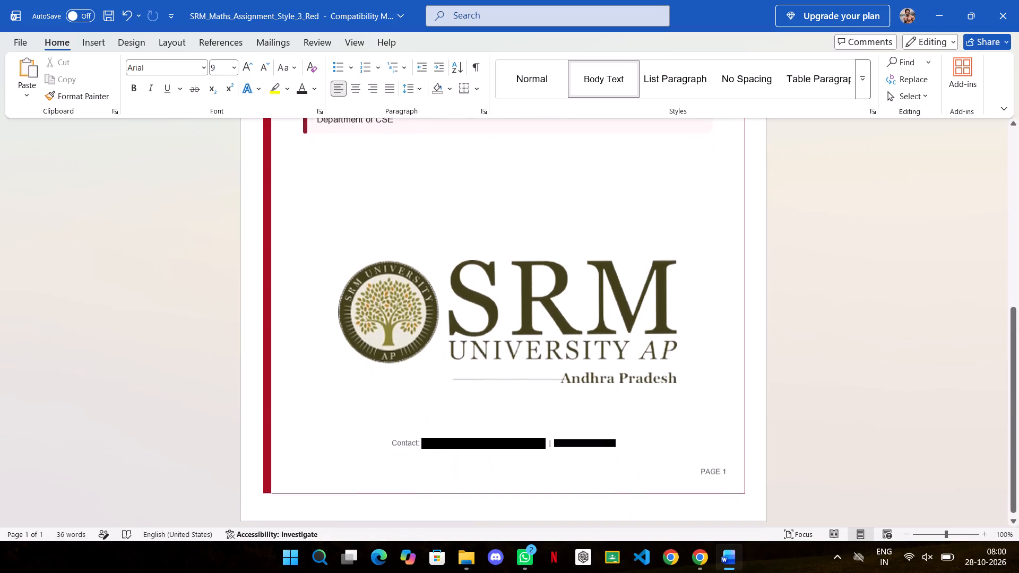
scroll(881, 278, "down", 2)
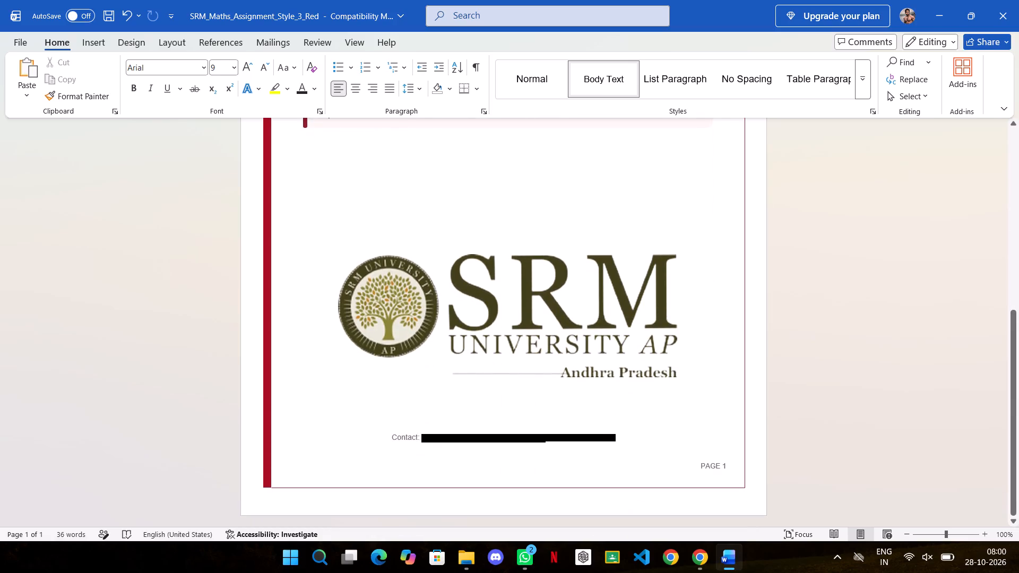
left_click_drag(616, 437, 570, 442)
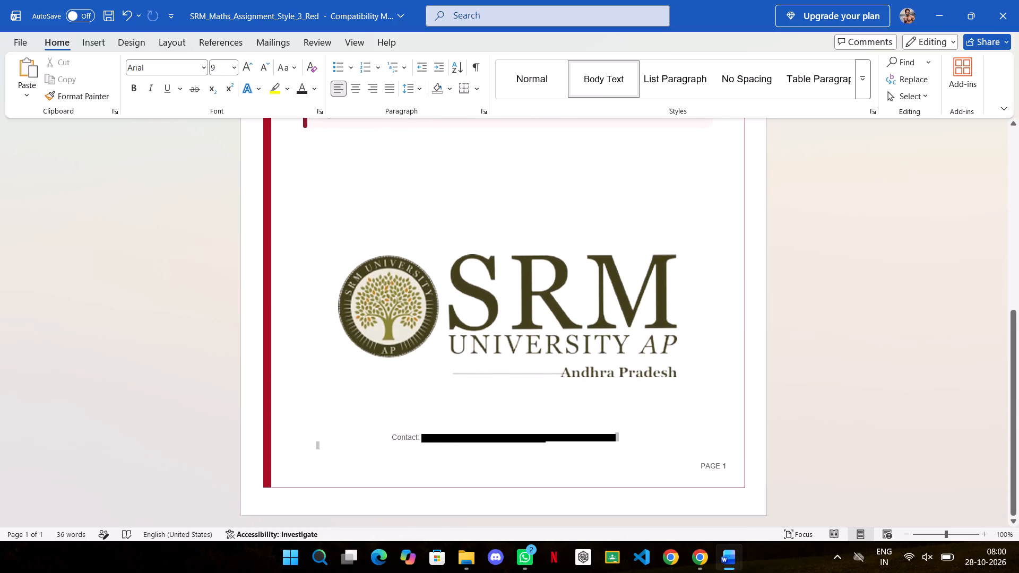
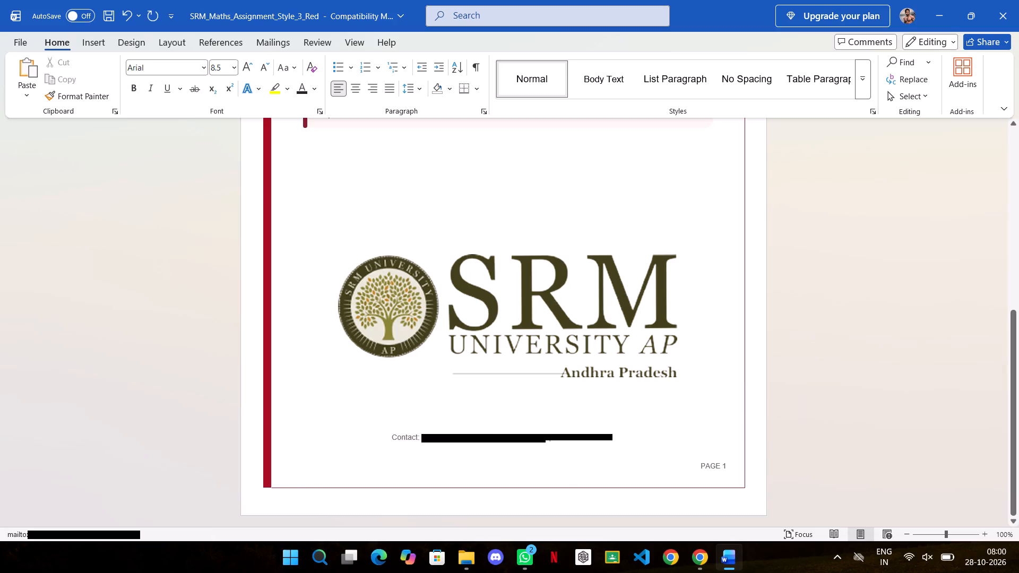
Replace the user-name part of the e-mail address in the Contact line below the university logo.
key("BackSpace")
key("BackSpace")
key("BackSpace")
key("BackSpace")
key("BackSpace")
key("BackSpace")
key("BackSpace")
key("BackSpace")
key("BackSpace")
key("BackSpace")
key("BackSpace")
key("BackSpace")
key("BackSpace")
key("BackSpace")
key("BackSpace")
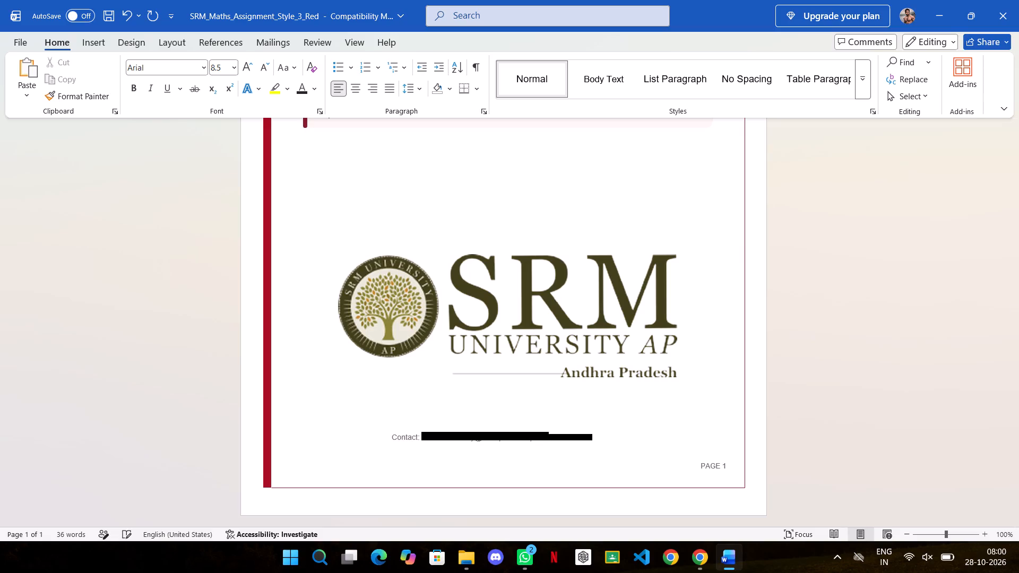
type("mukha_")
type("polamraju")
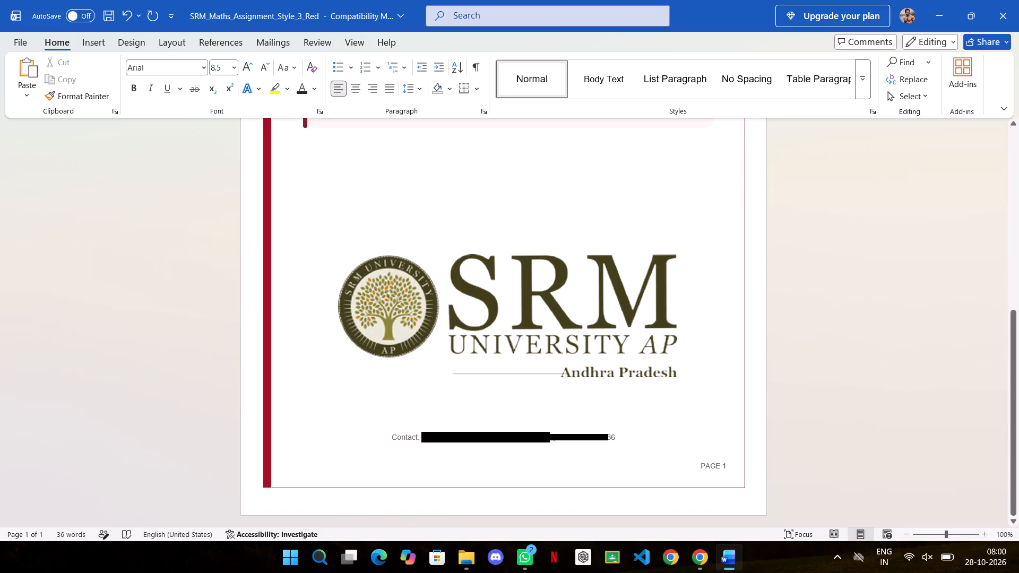
Format the whole Contact line in the Automatic font colour, bold, at 9 pt.
left_click_drag(391, 439, 618, 441)
left_click_drag(393, 438, 448, 436)
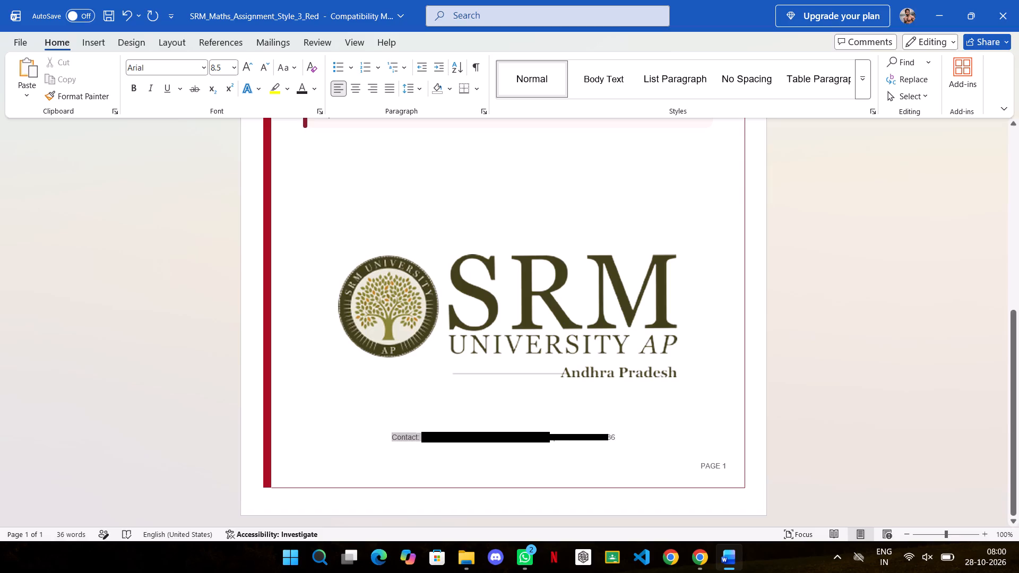
left_click_drag(448, 436, 614, 437)
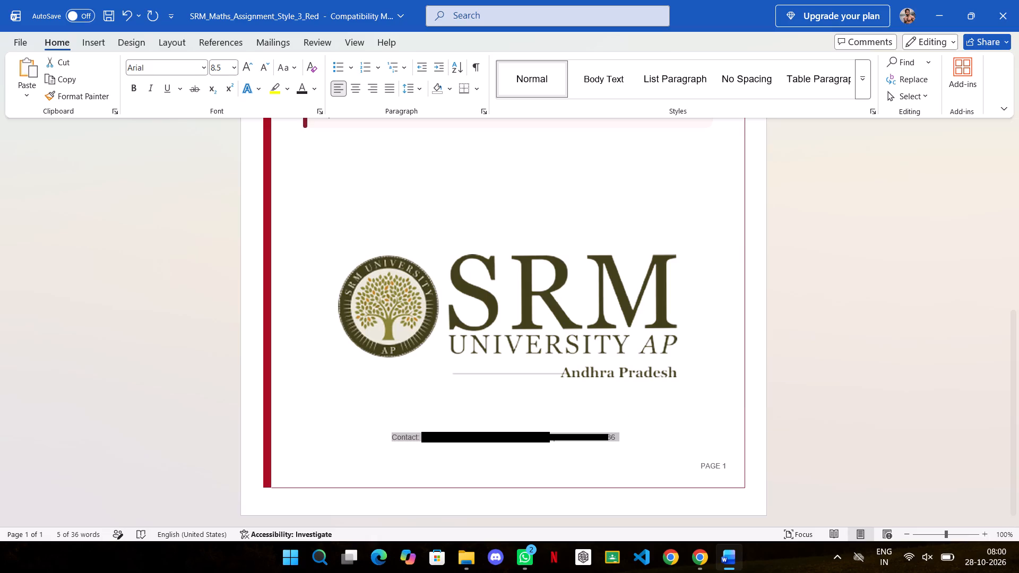
left_click(315, 91)
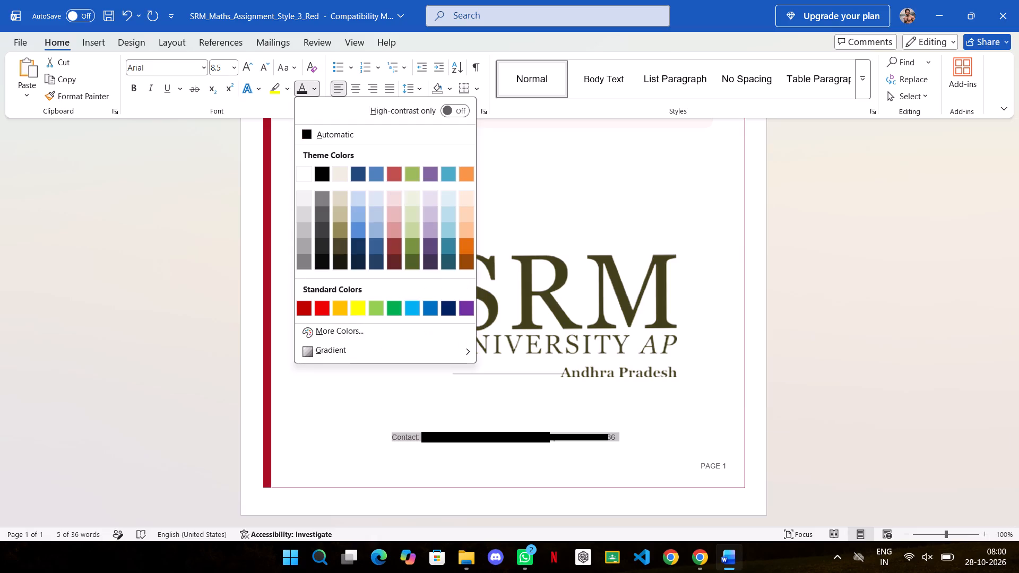
left_click(329, 132)
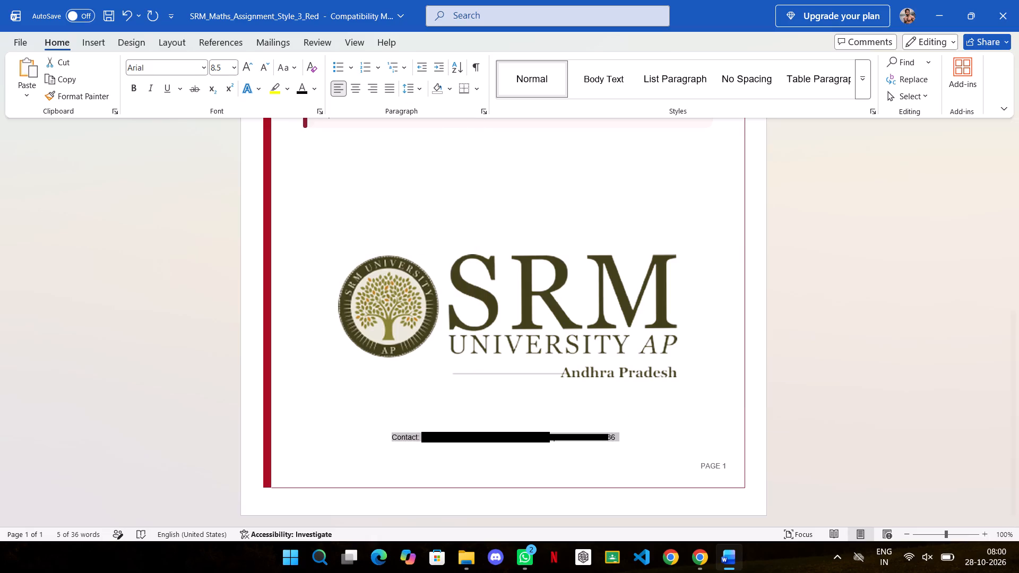
left_click(134, 88)
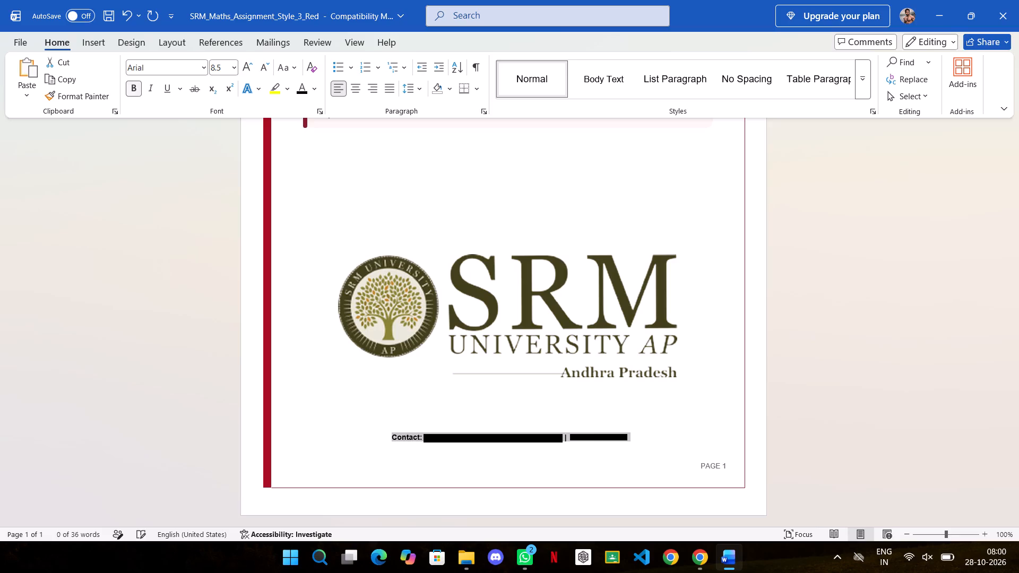
left_click(245, 67)
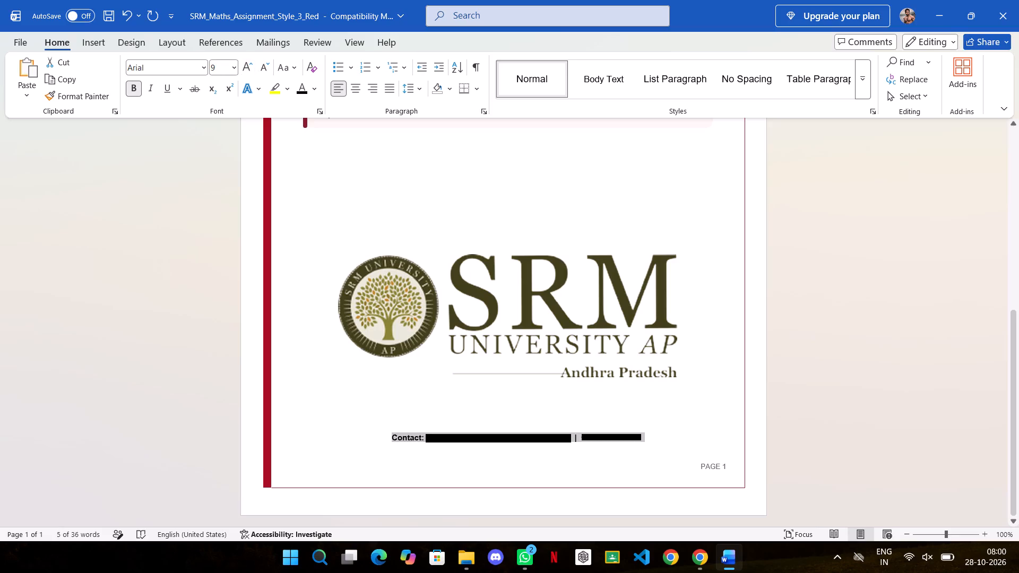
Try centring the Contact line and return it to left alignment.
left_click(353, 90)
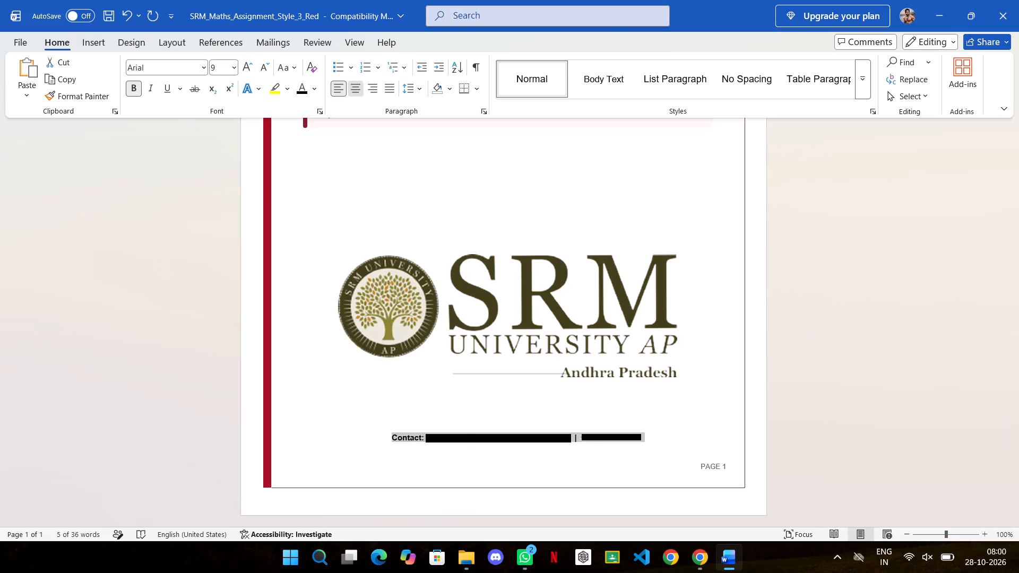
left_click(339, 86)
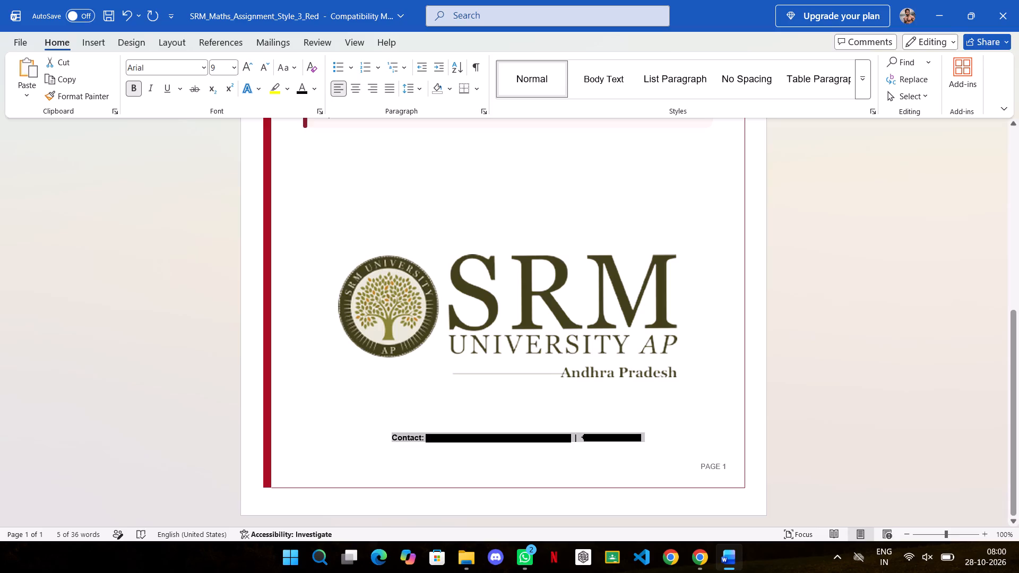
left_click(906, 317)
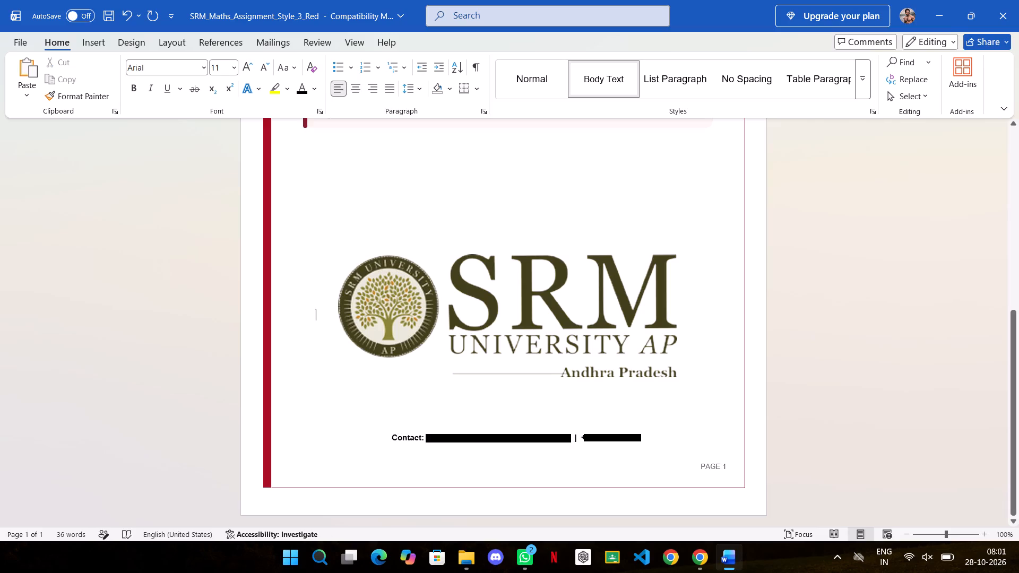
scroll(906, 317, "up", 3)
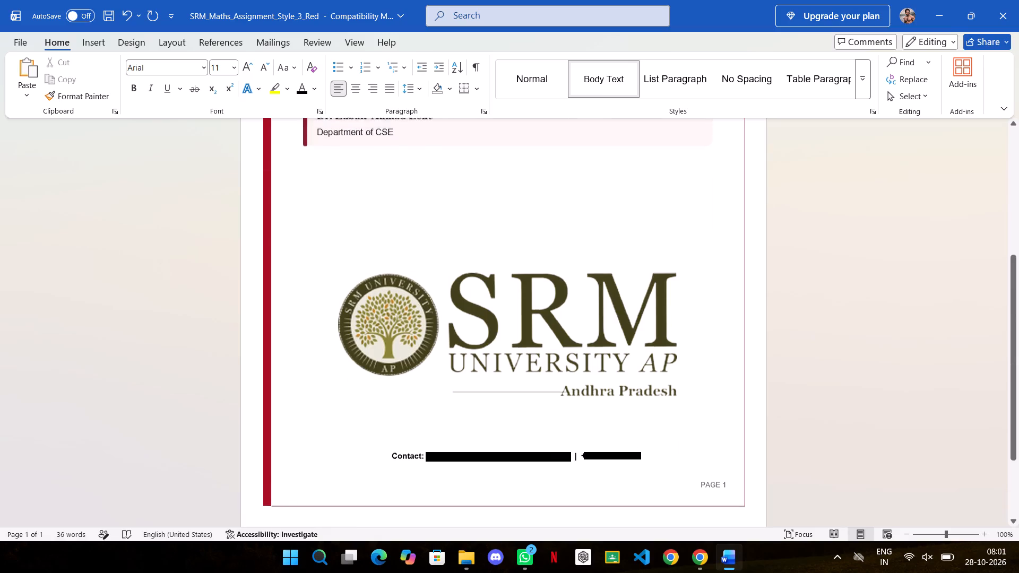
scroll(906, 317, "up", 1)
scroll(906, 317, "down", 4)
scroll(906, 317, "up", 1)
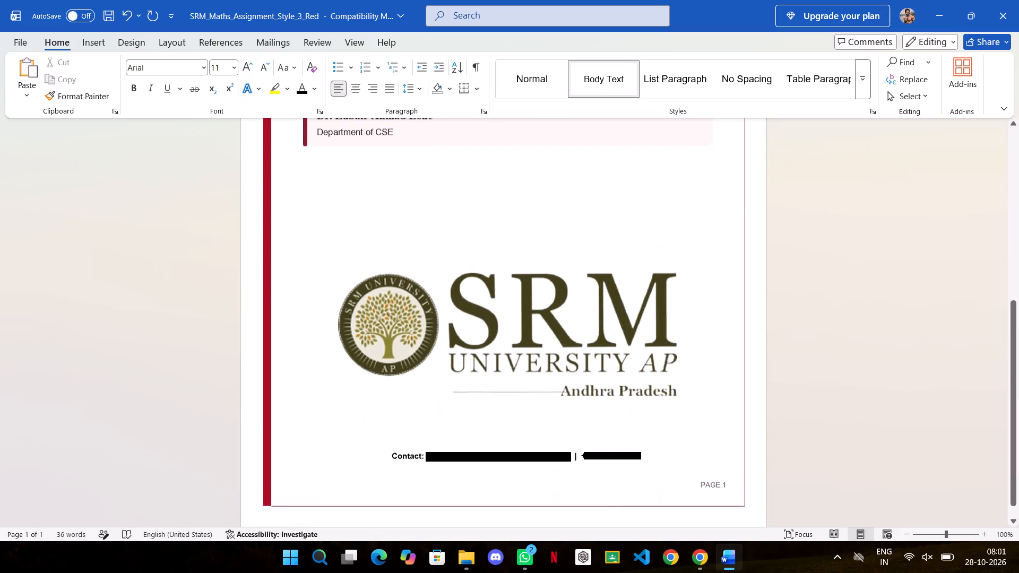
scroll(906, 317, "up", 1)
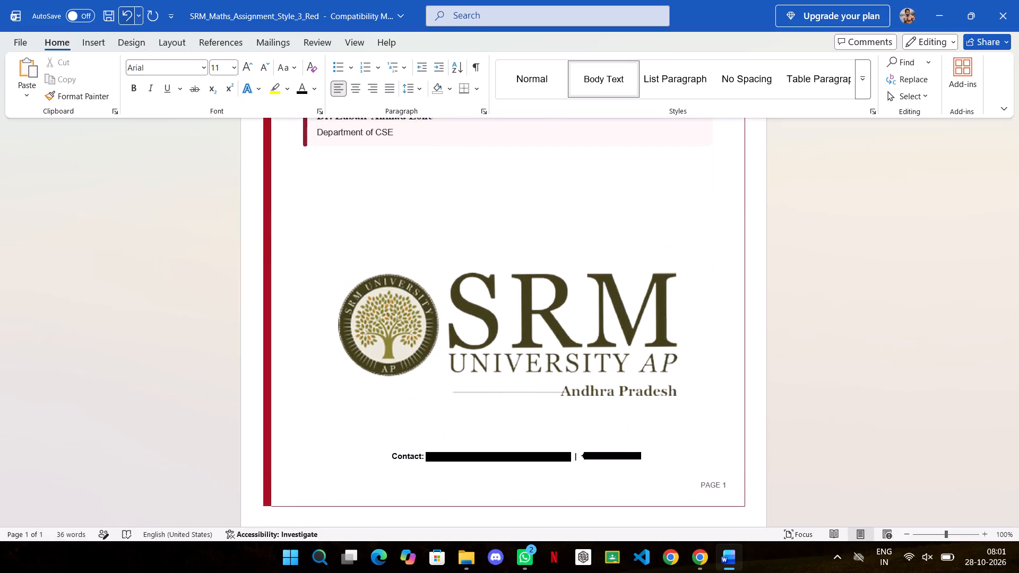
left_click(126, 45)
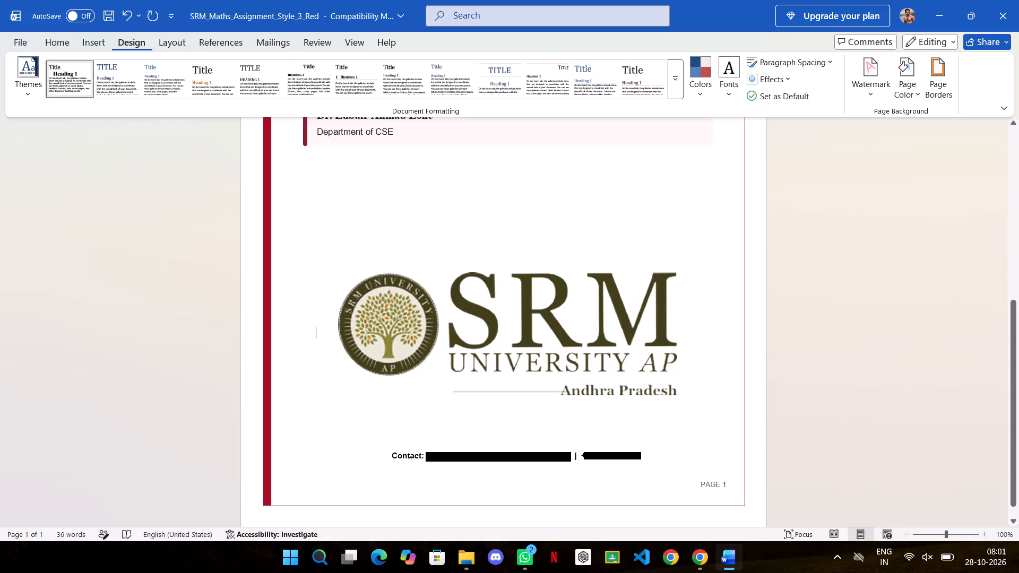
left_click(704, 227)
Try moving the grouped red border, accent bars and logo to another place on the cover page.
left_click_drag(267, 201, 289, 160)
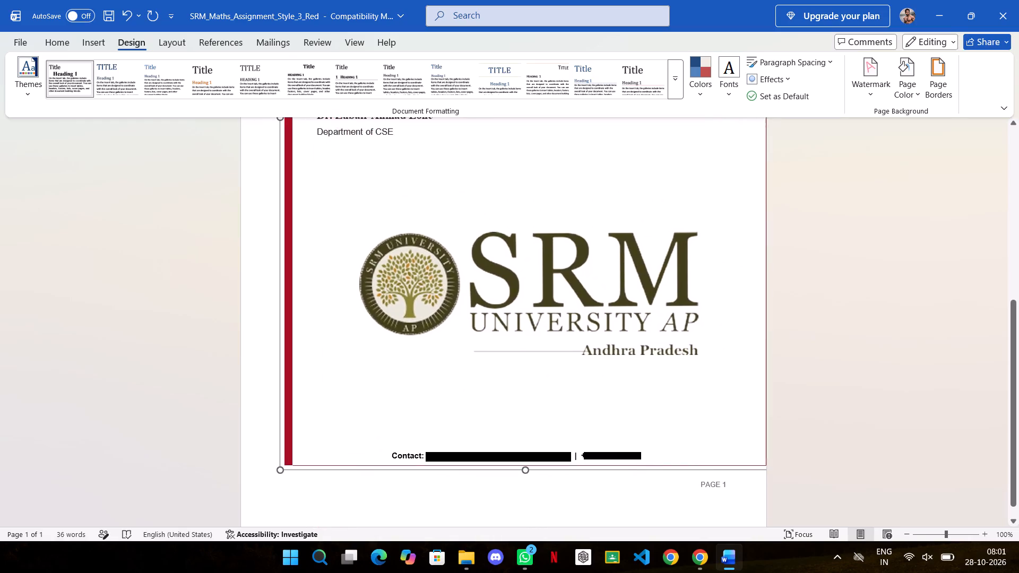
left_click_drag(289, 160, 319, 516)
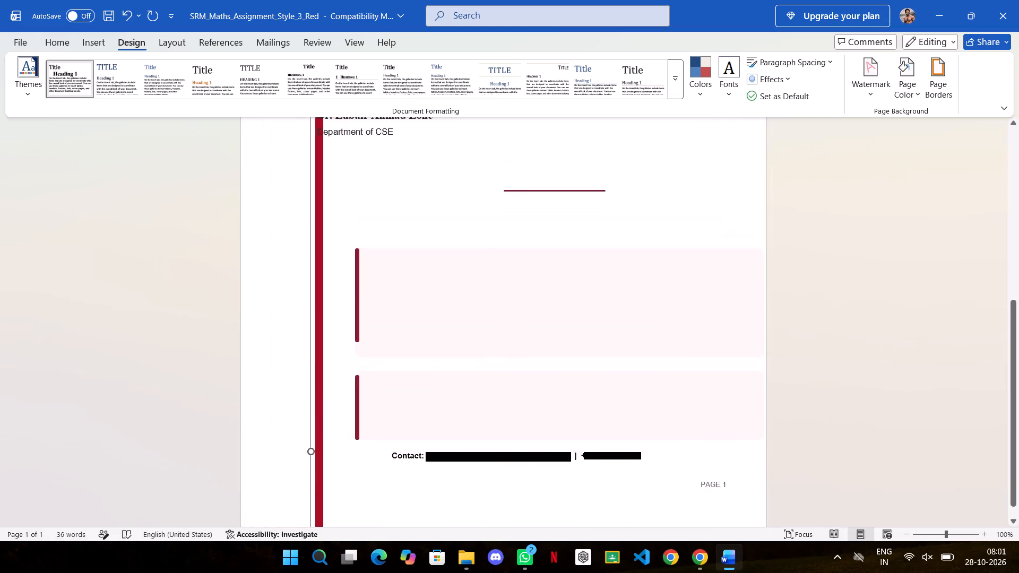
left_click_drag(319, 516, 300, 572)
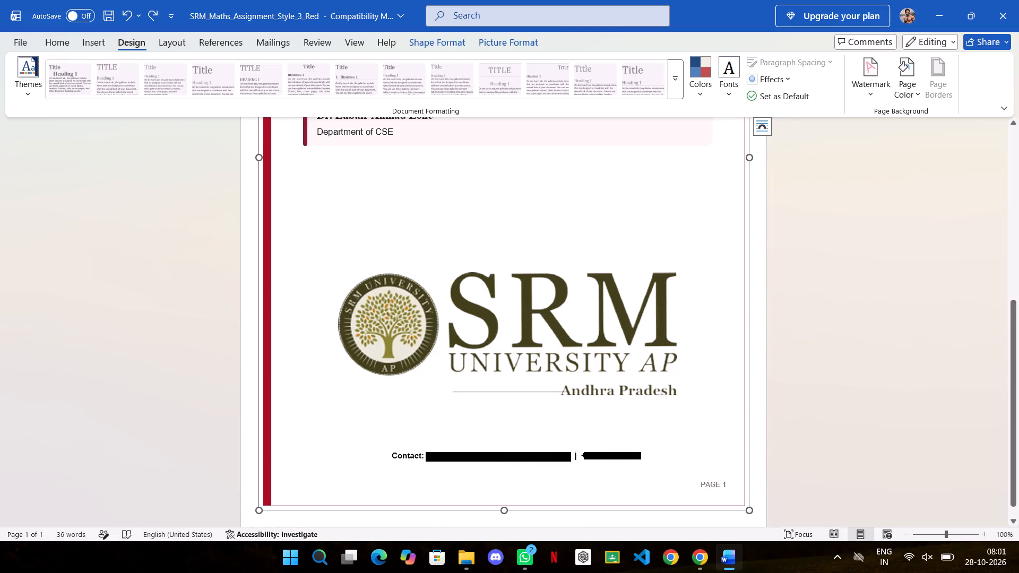
Move the grouped border, accent bars and logo down the page until its upper edge sits just below the Register Number line.
left_click_drag(265, 263, 265, 325)
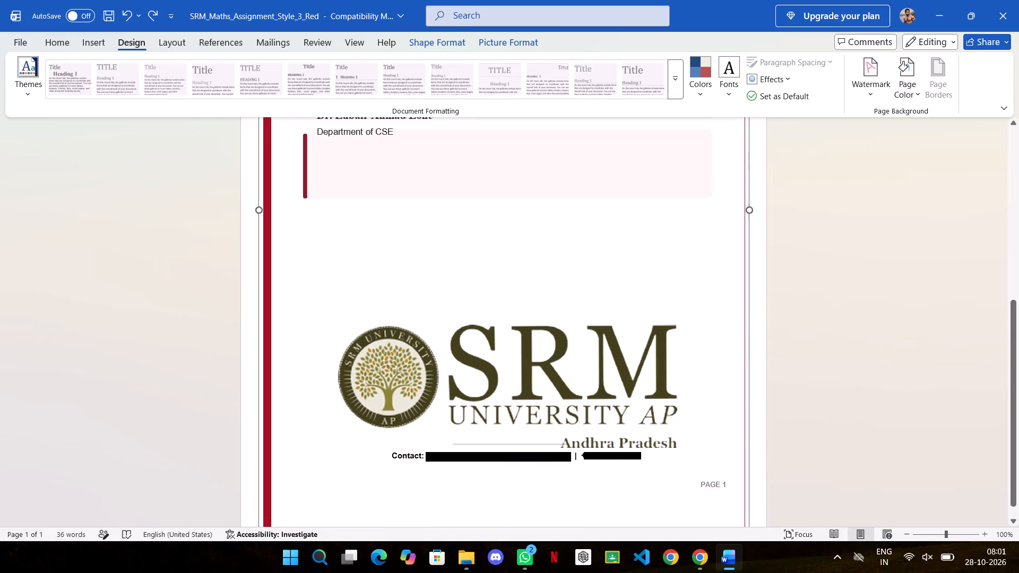
left_click_drag(265, 325, 279, 482)
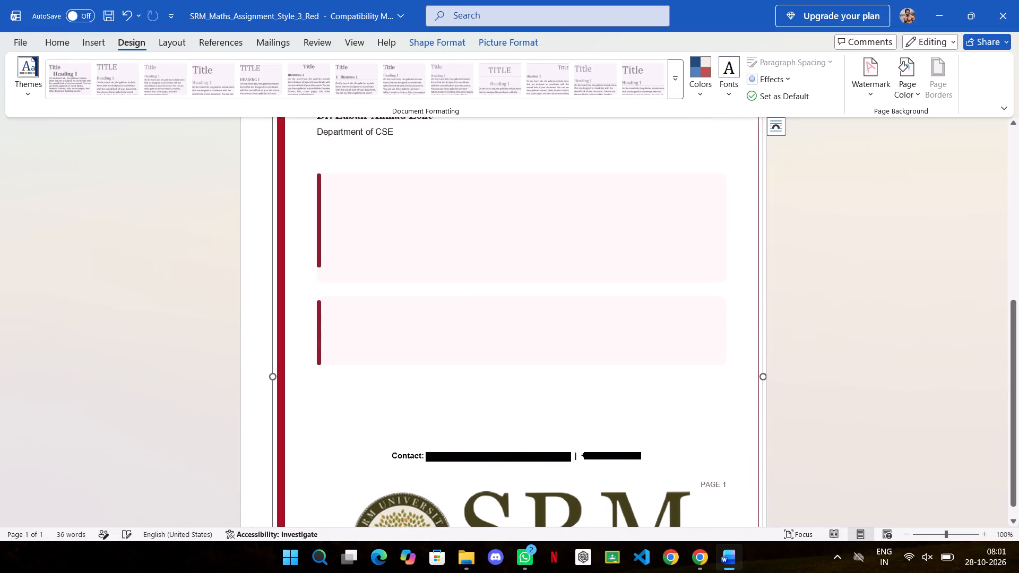
scroll(867, 322, "up", 2)
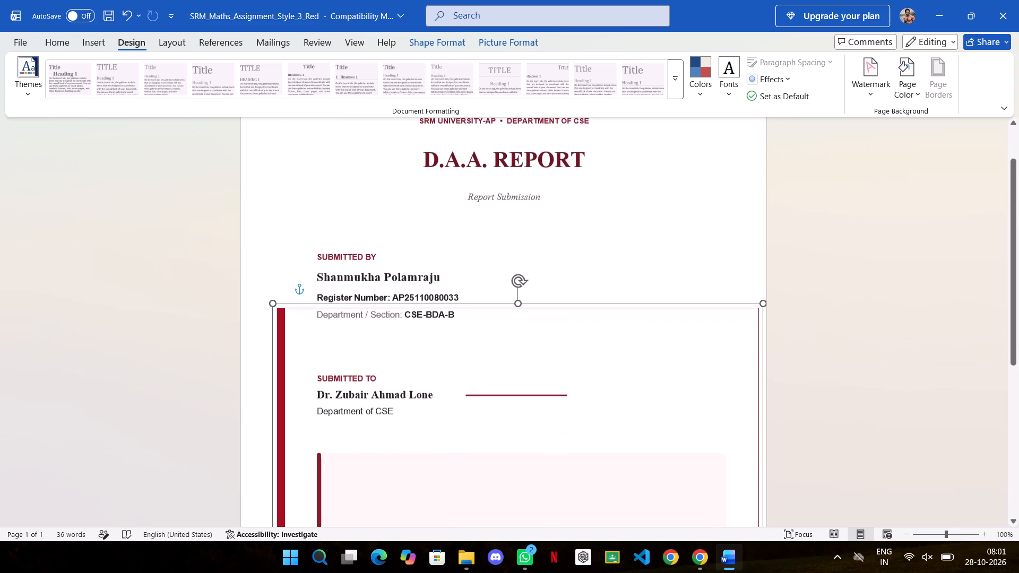
scroll(867, 322, "up", 1)
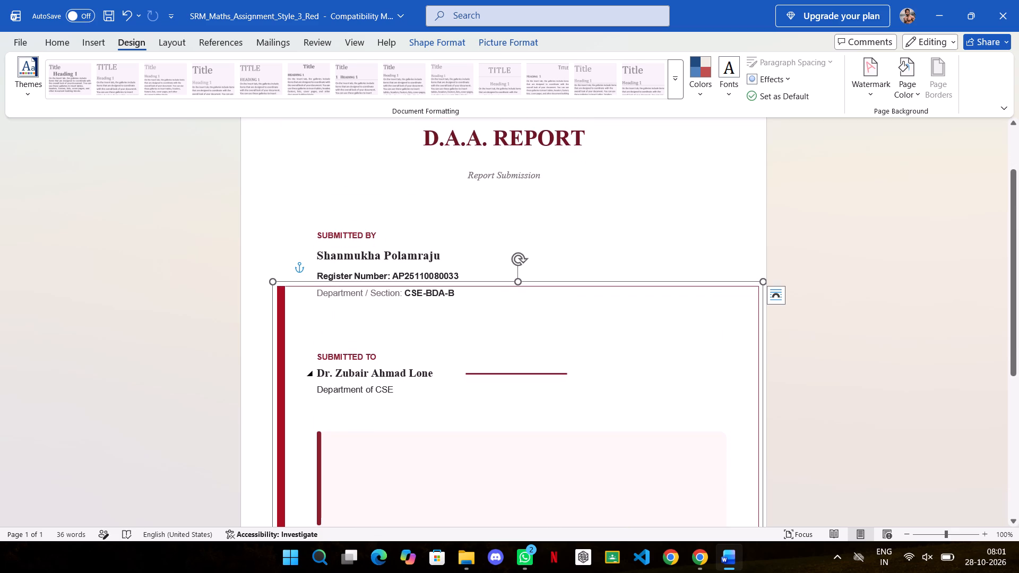
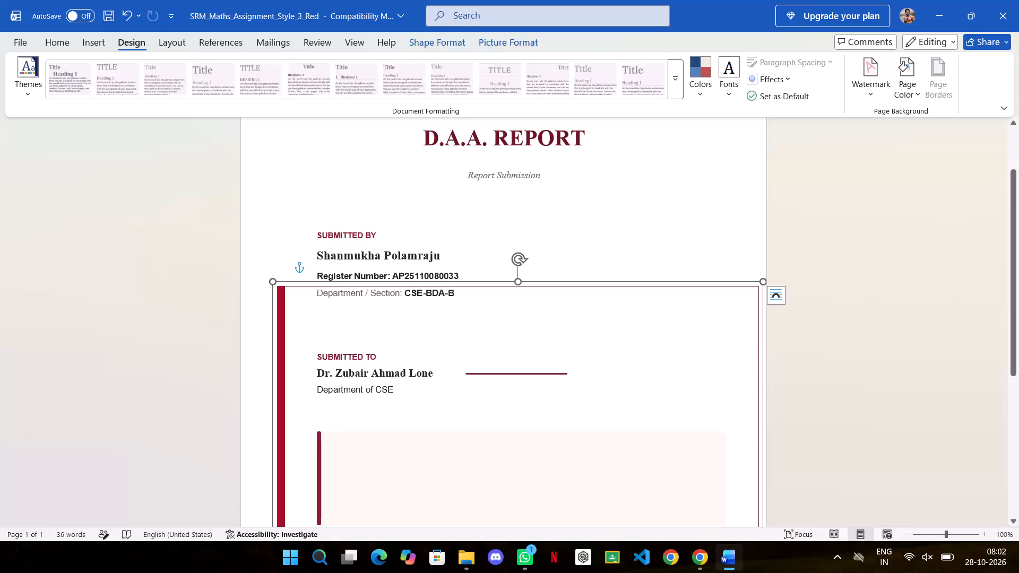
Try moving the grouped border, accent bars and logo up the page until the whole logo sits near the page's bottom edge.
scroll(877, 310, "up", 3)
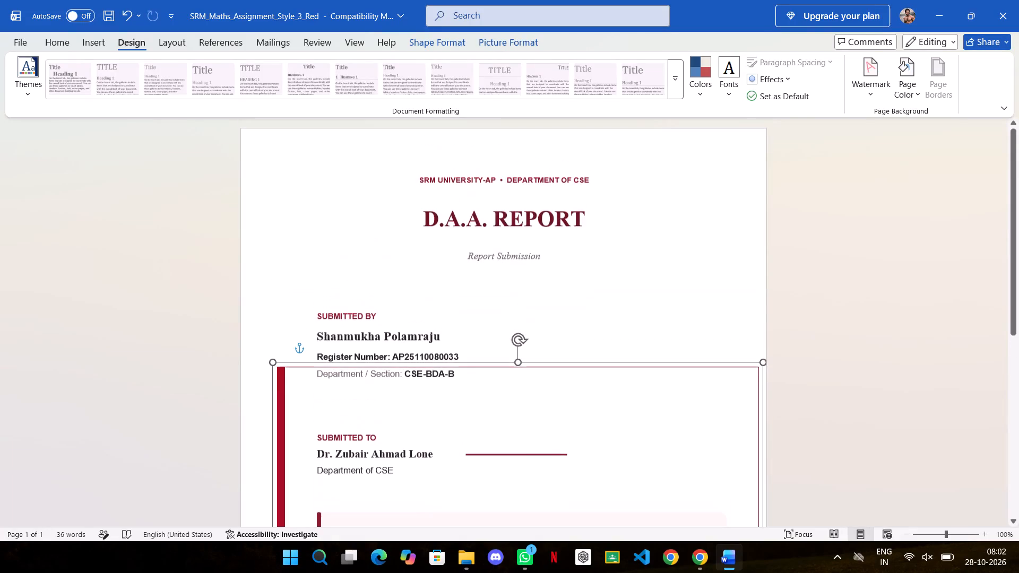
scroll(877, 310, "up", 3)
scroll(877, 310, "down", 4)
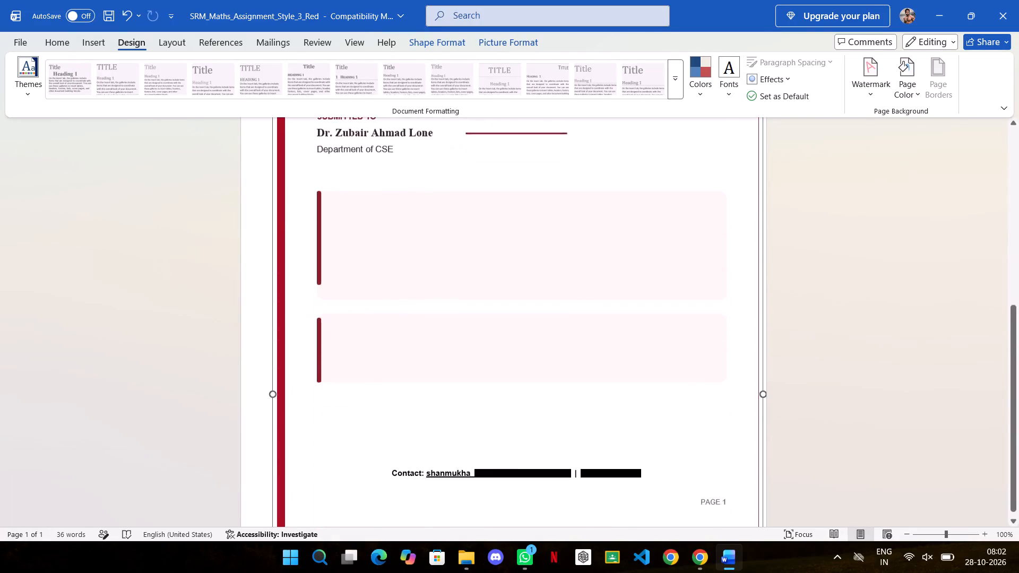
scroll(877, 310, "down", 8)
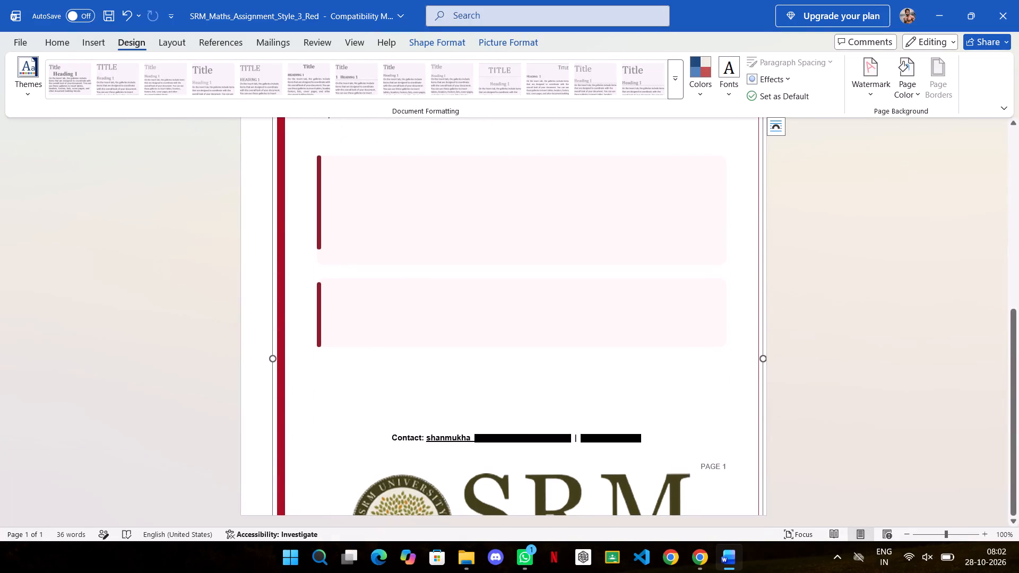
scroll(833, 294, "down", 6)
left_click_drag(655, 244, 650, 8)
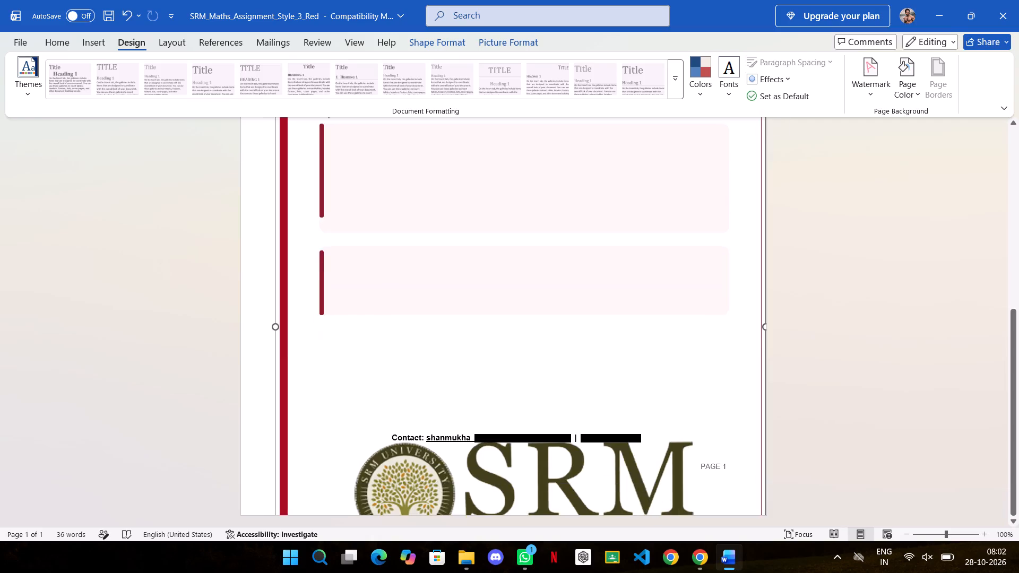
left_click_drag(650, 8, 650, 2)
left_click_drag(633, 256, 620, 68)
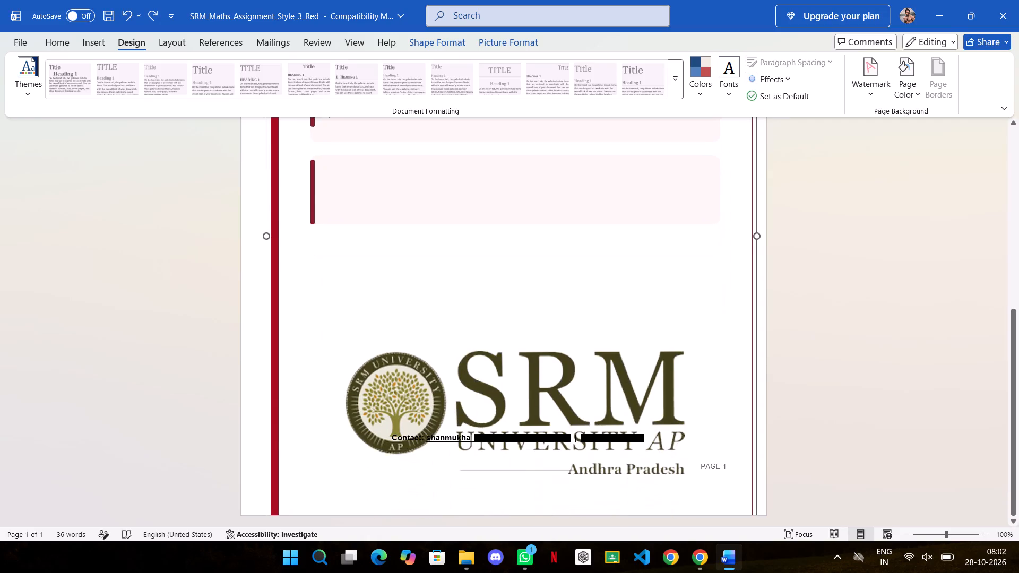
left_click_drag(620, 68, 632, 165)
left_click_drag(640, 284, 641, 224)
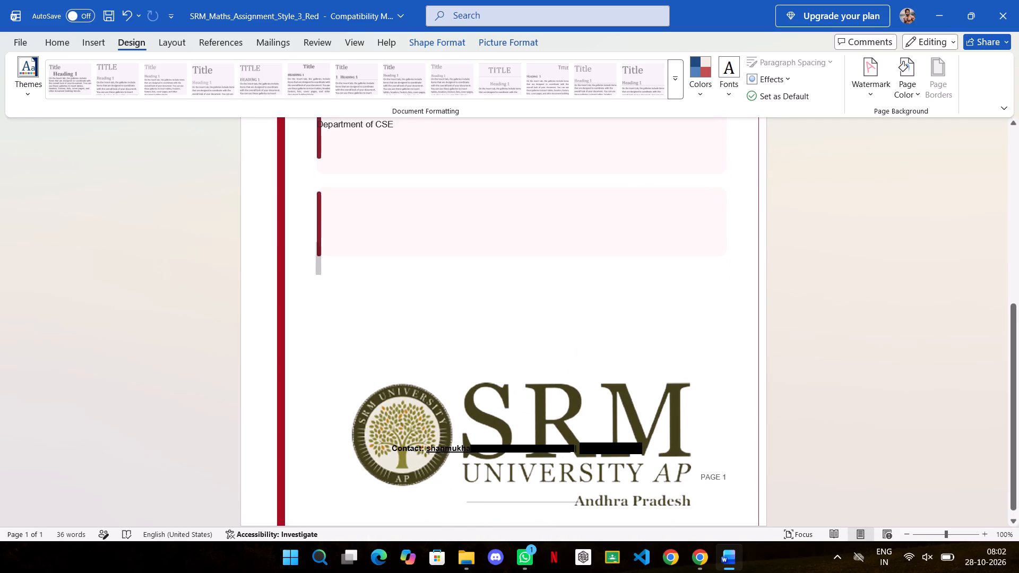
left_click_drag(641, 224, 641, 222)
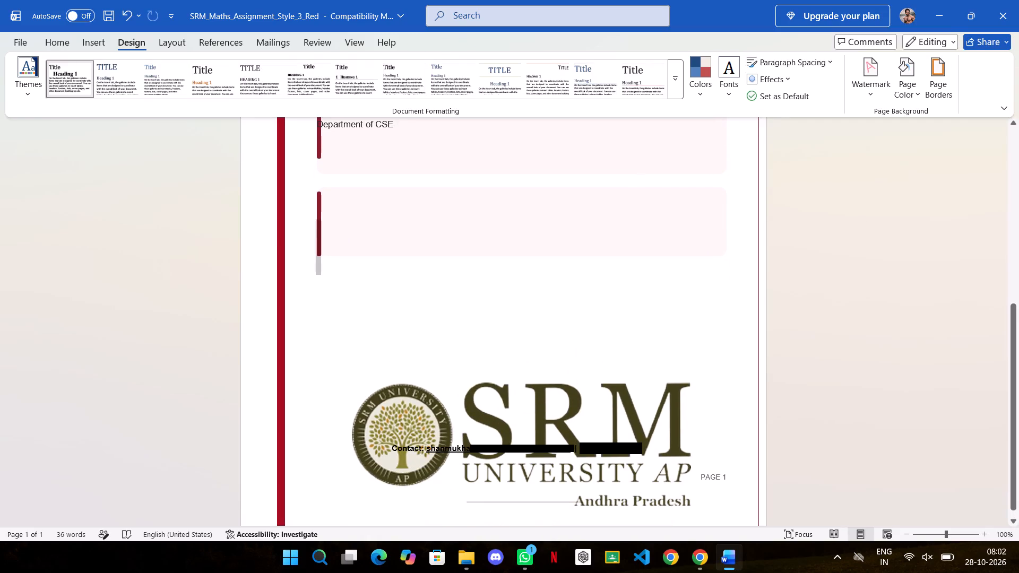
Delete the grouped red border, accent bars and logo from the cover page.
left_click(284, 273)
key("Delete")
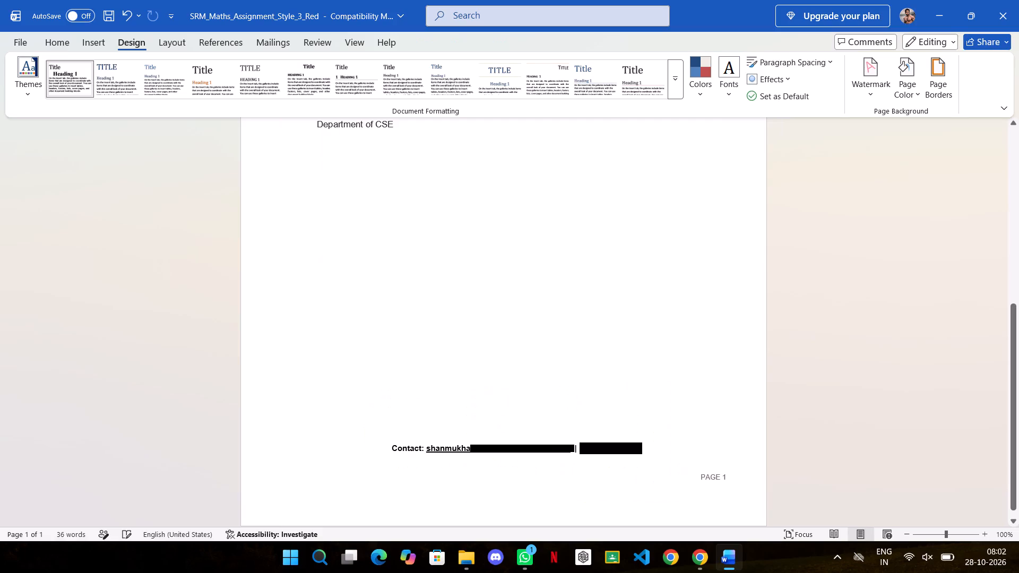
Set up a page border on the page's left edge only, applied to This section - First page only.
scroll(898, 343, "up", 5)
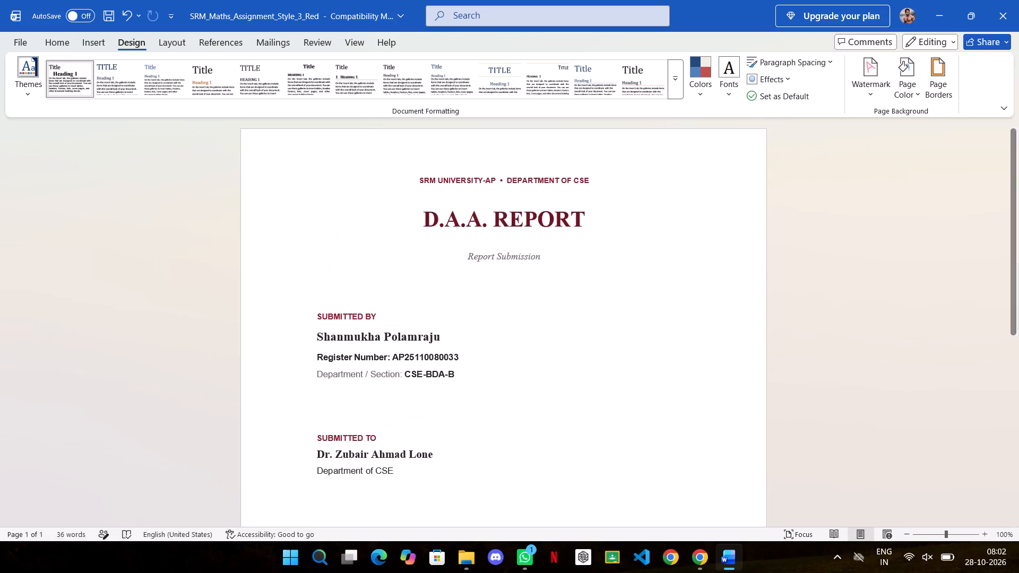
left_click(942, 82)
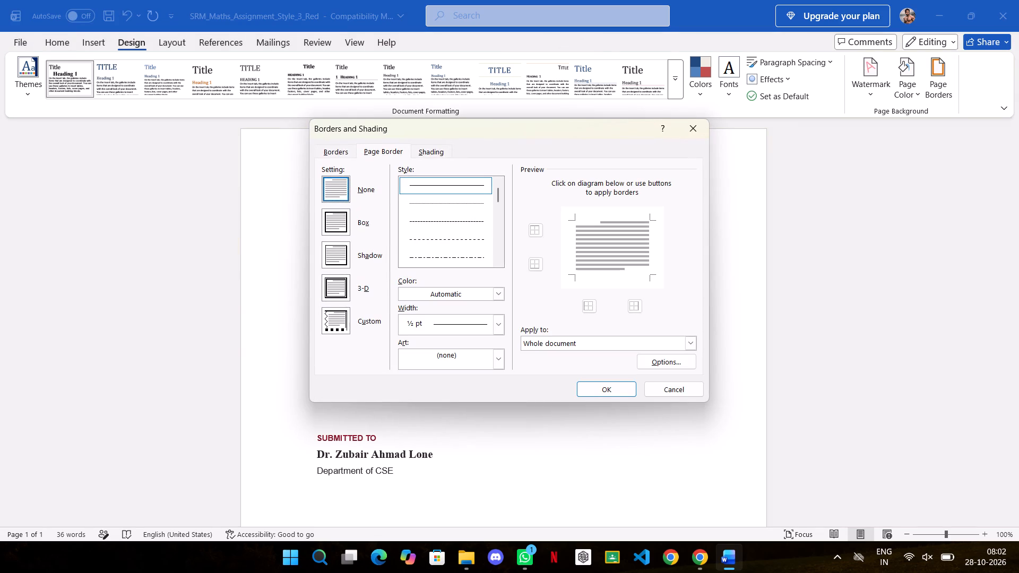
left_click(336, 227)
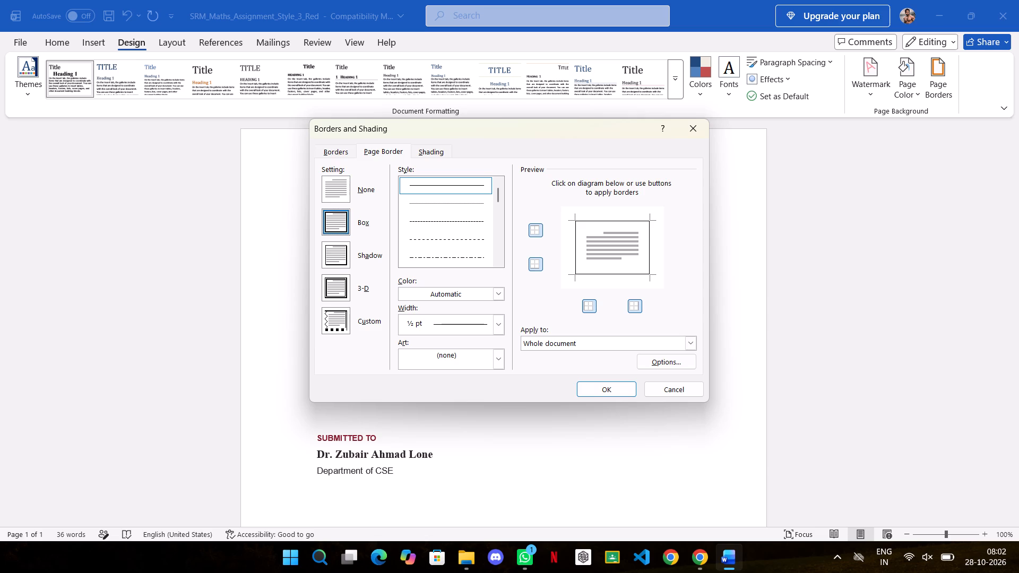
left_click(638, 306)
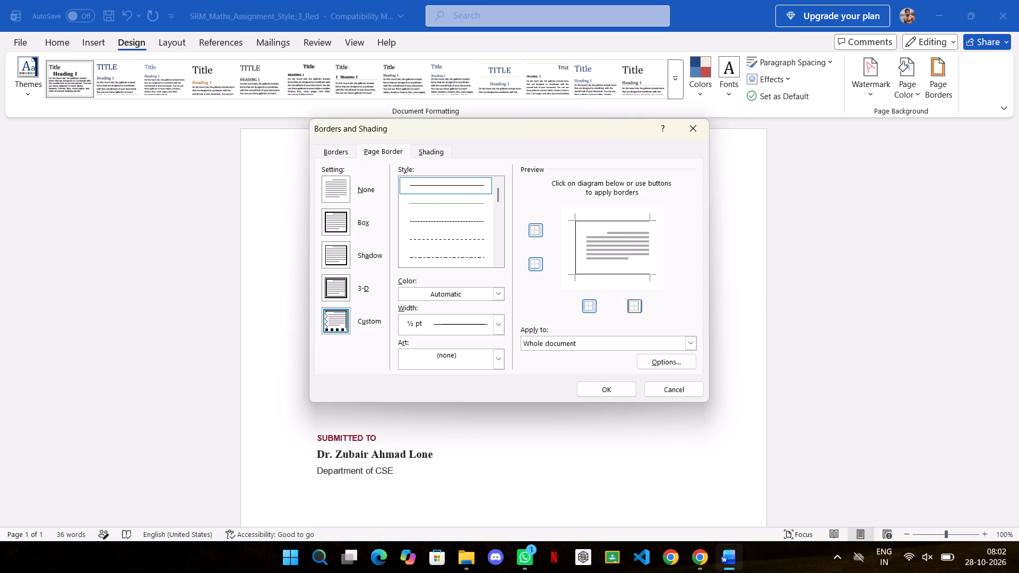
left_click(533, 263)
left_click(536, 225)
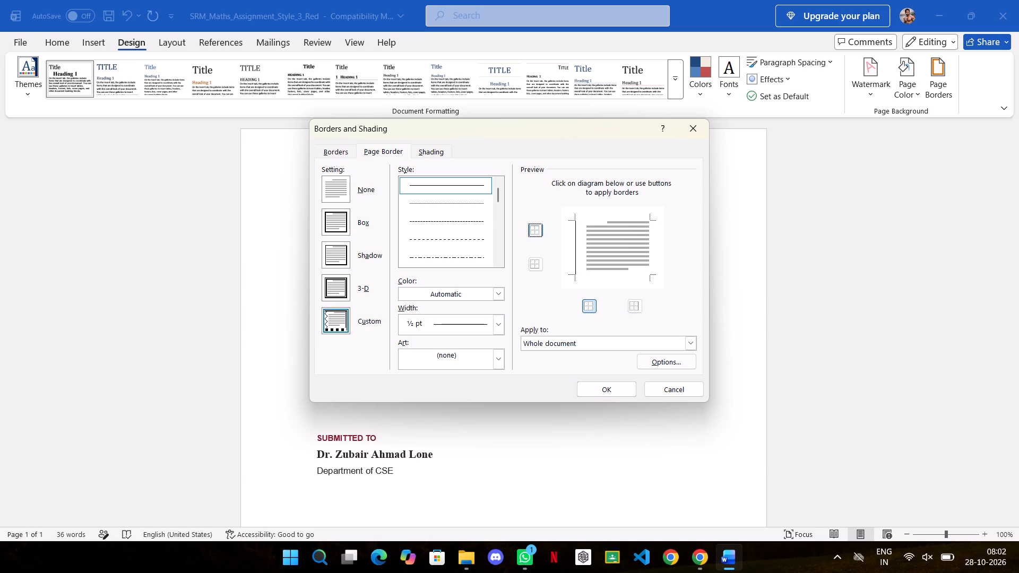
left_click(689, 342)
left_click(663, 372)
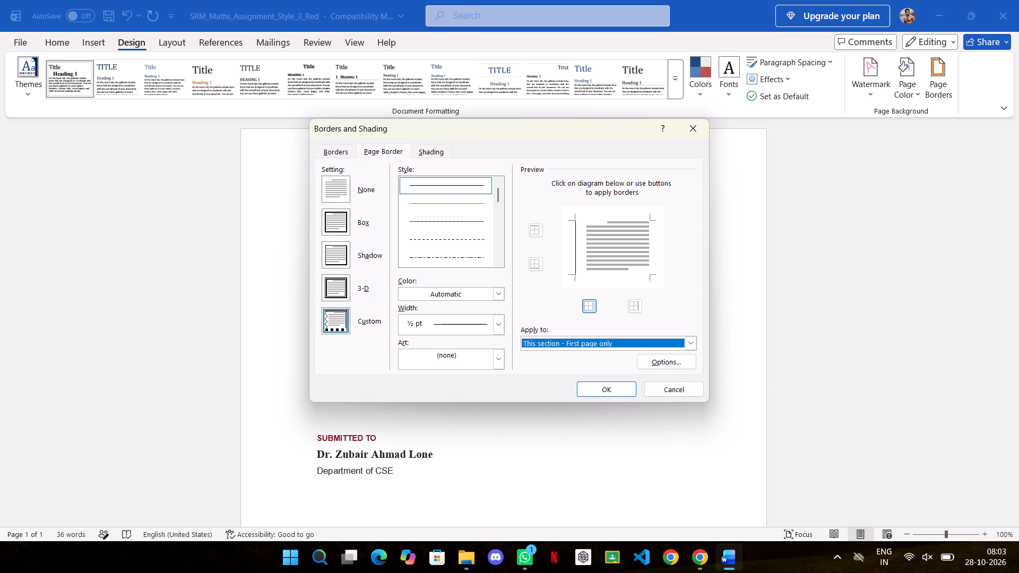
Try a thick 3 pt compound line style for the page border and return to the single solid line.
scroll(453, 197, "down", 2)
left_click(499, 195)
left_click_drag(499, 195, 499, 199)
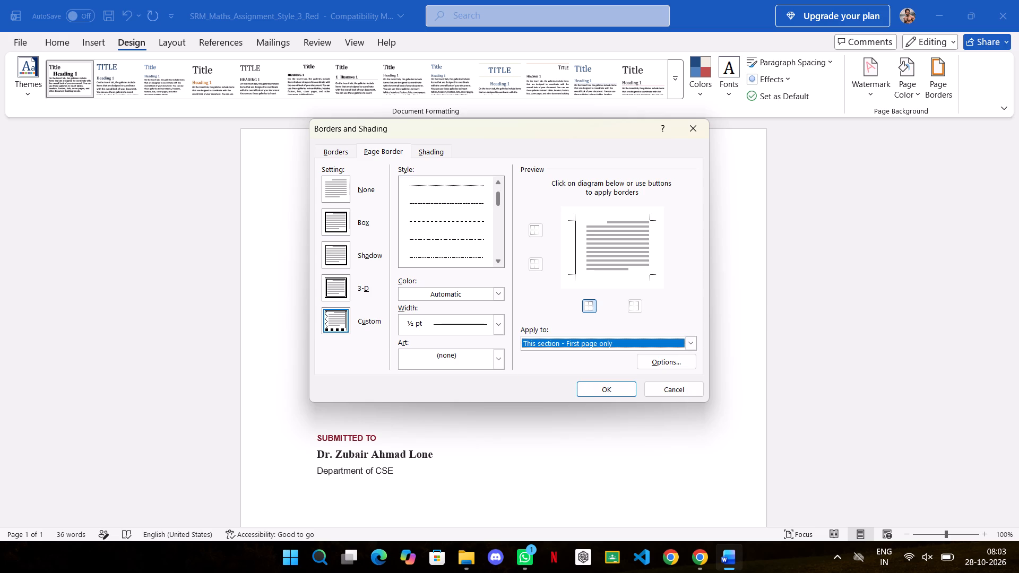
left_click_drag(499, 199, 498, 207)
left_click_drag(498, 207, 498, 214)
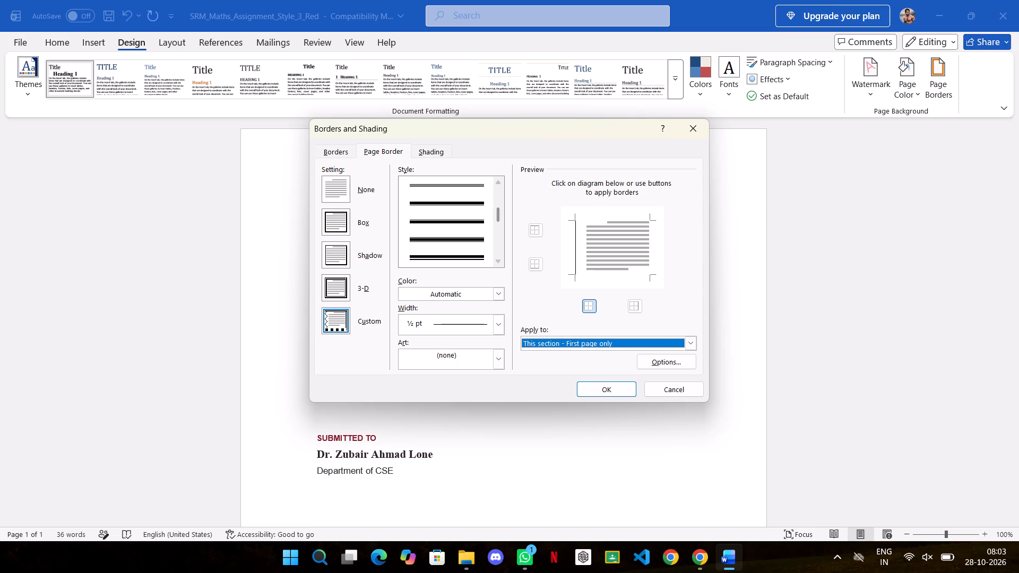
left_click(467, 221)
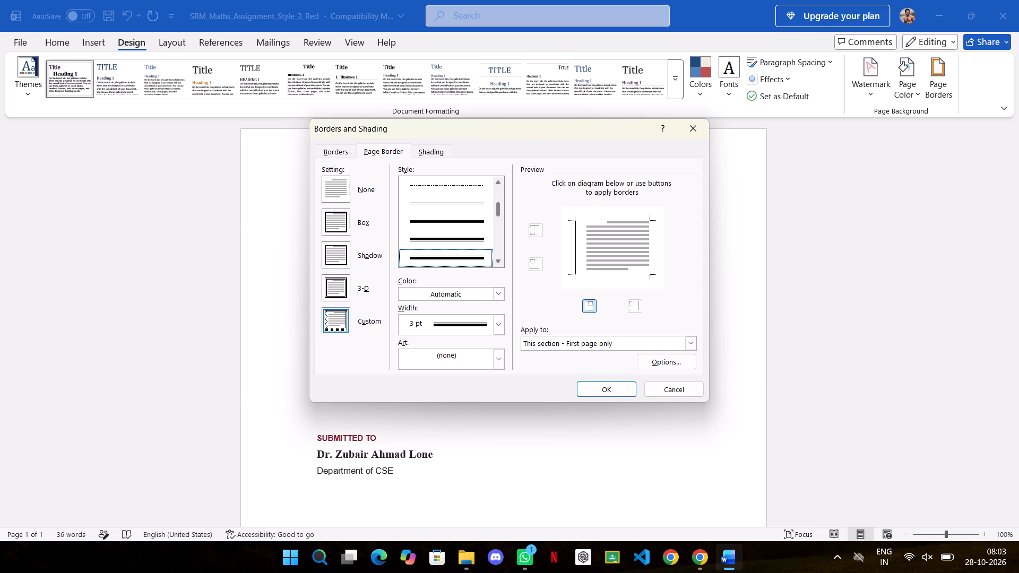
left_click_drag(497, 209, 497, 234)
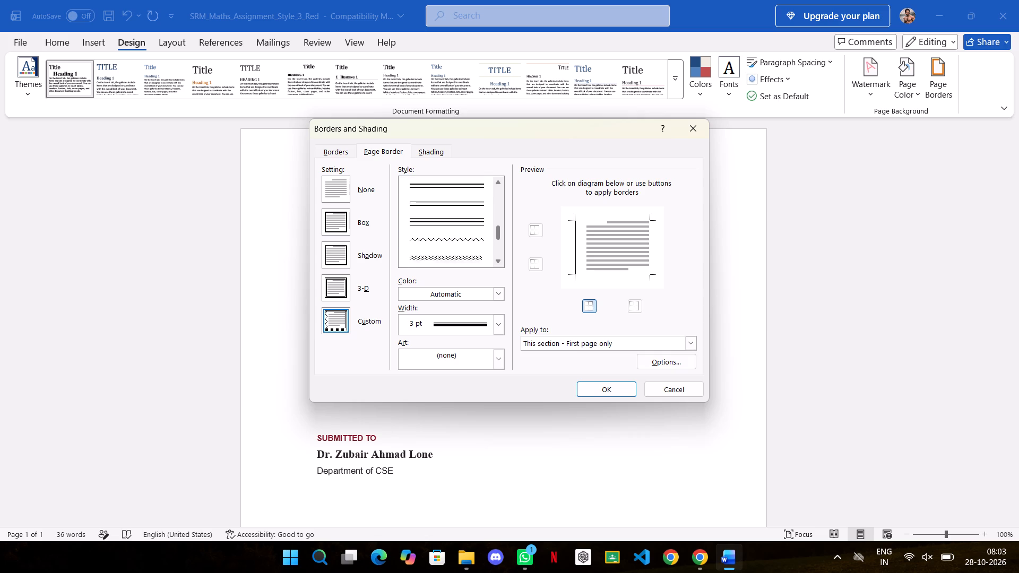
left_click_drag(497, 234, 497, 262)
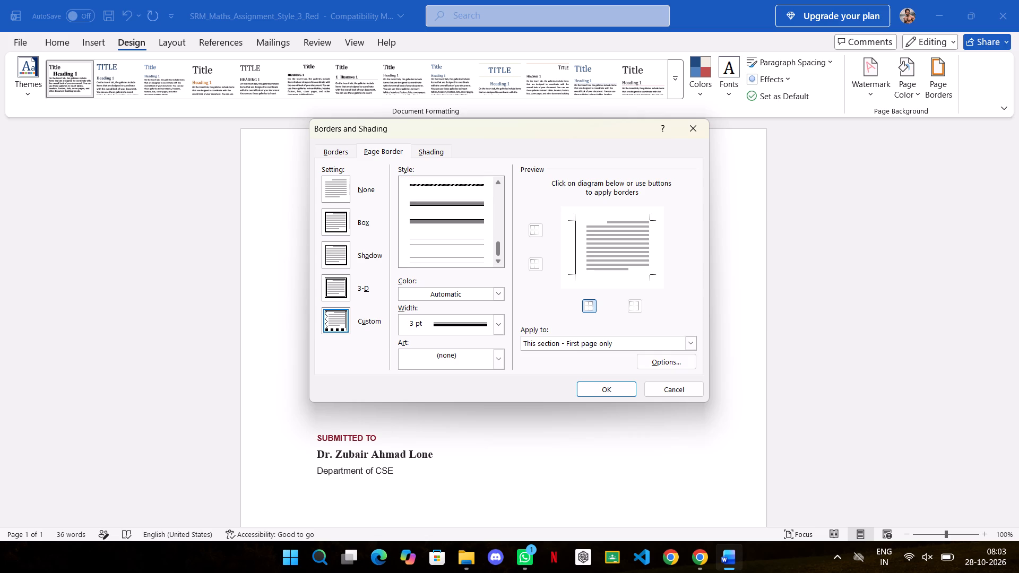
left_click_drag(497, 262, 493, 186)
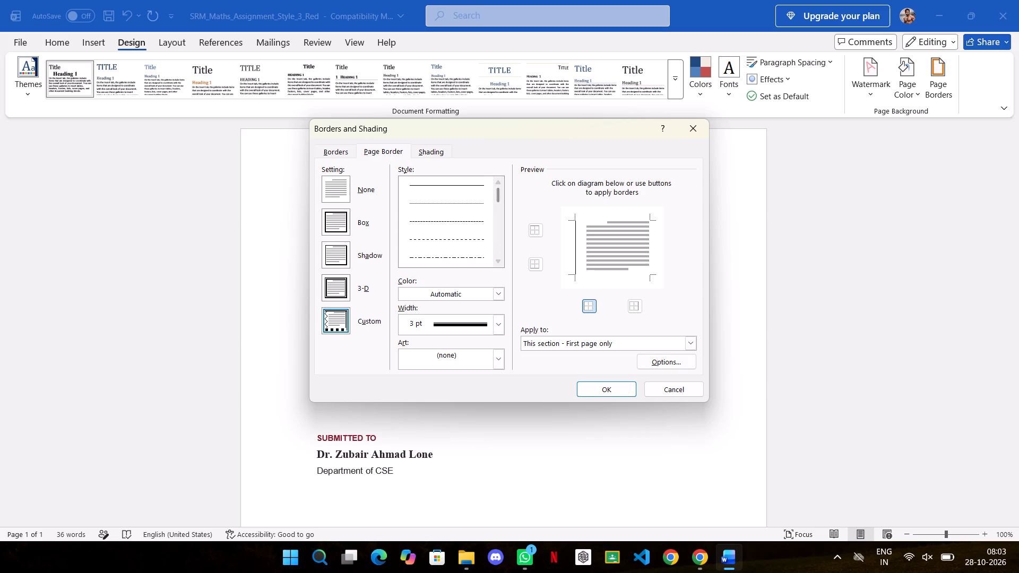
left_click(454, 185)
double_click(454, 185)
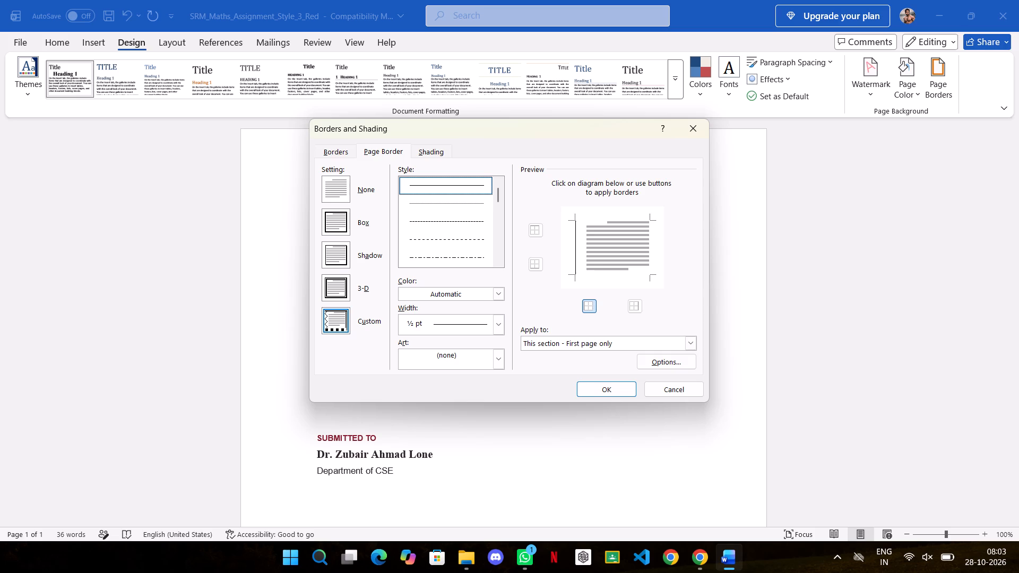
Reapply the Box page border setting and remove its right, bottom and top edges, keeping only the left edge.
left_click(338, 214)
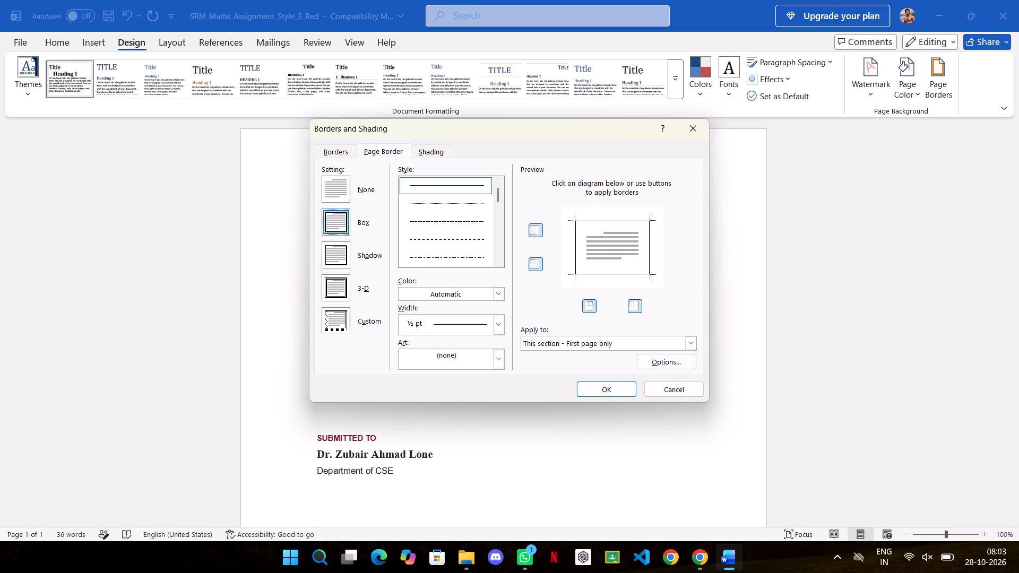
left_click(634, 305)
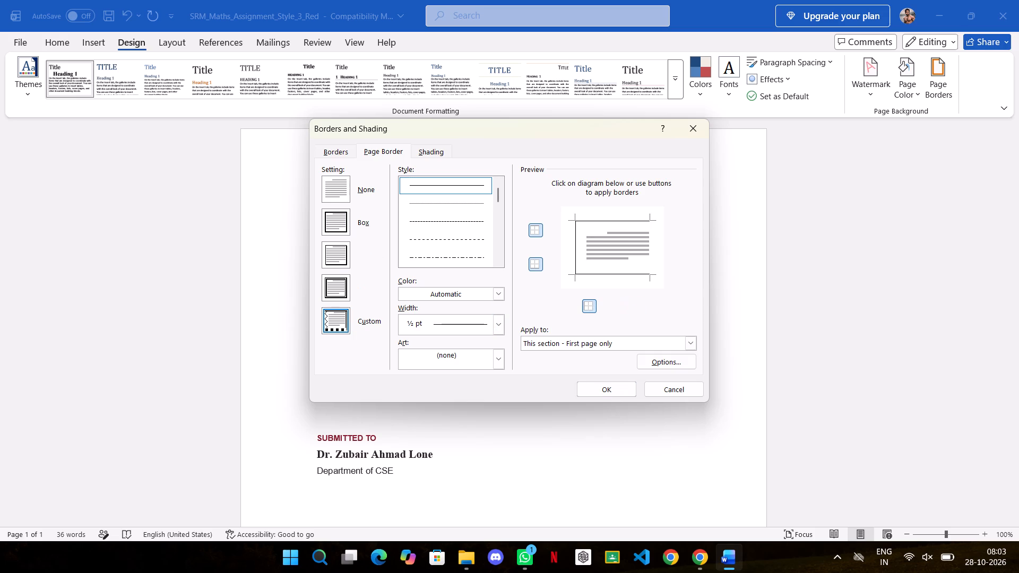
left_click(538, 264)
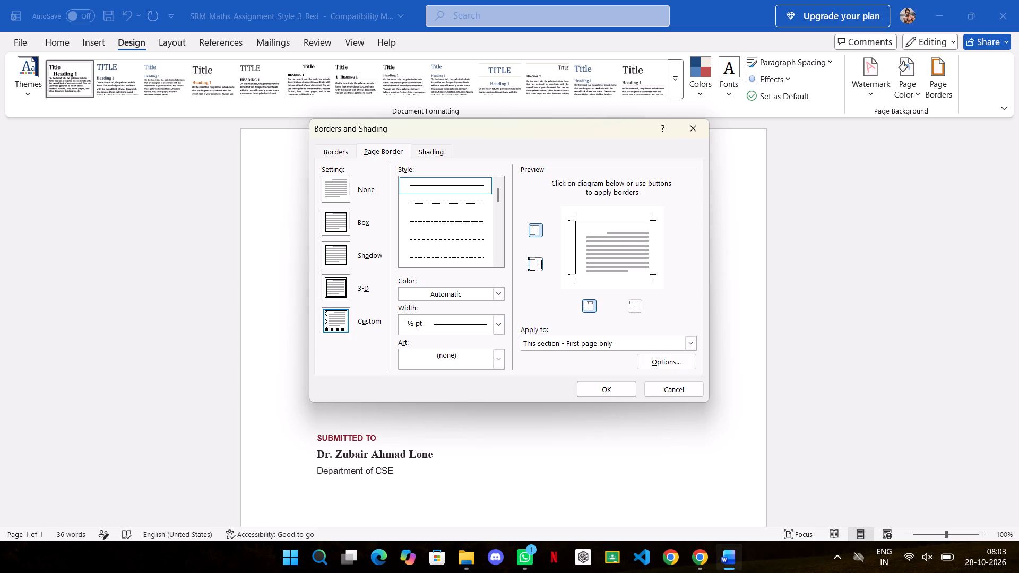
left_click(532, 226)
Set the page border's line width to 4 ½ pt and its colour to the darkest red theme shade.
left_click(501, 327)
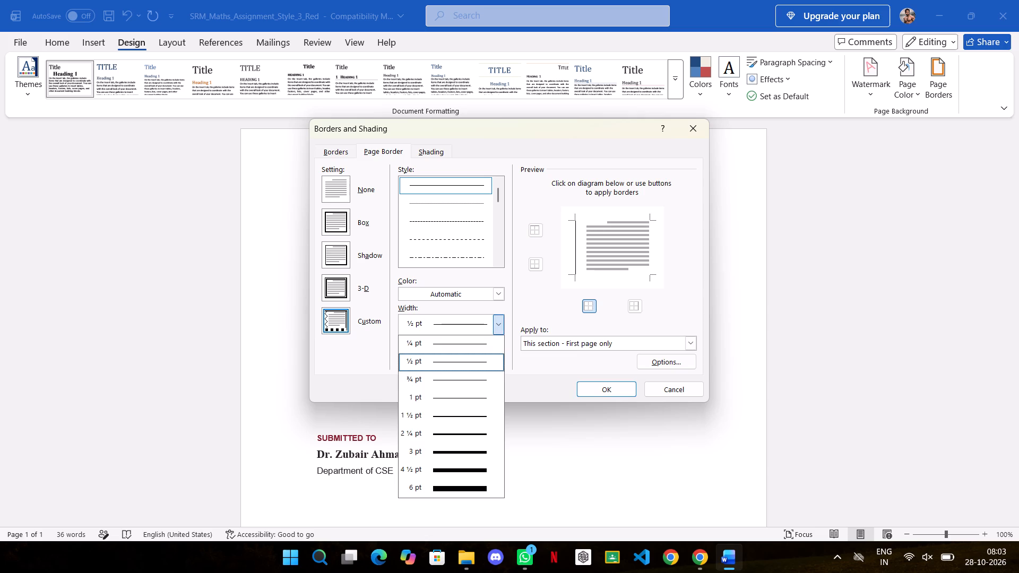
left_click(471, 463)
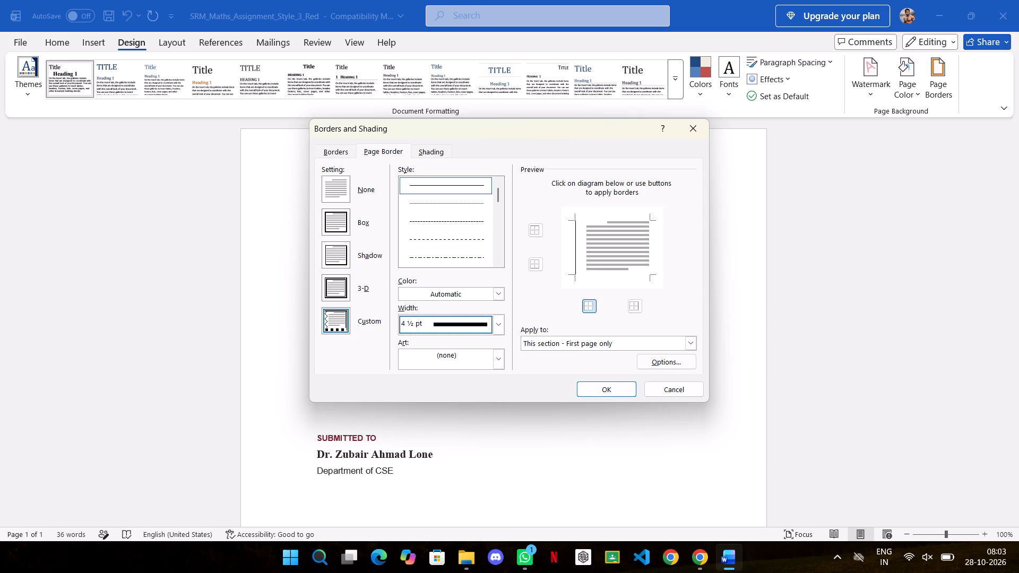
left_click(495, 357)
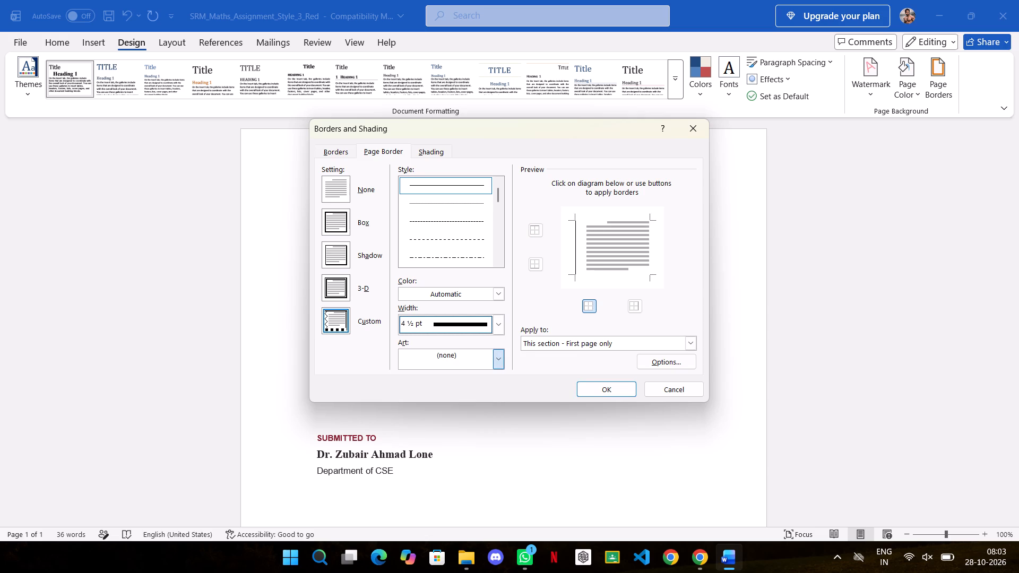
left_click(495, 357)
left_click(498, 325)
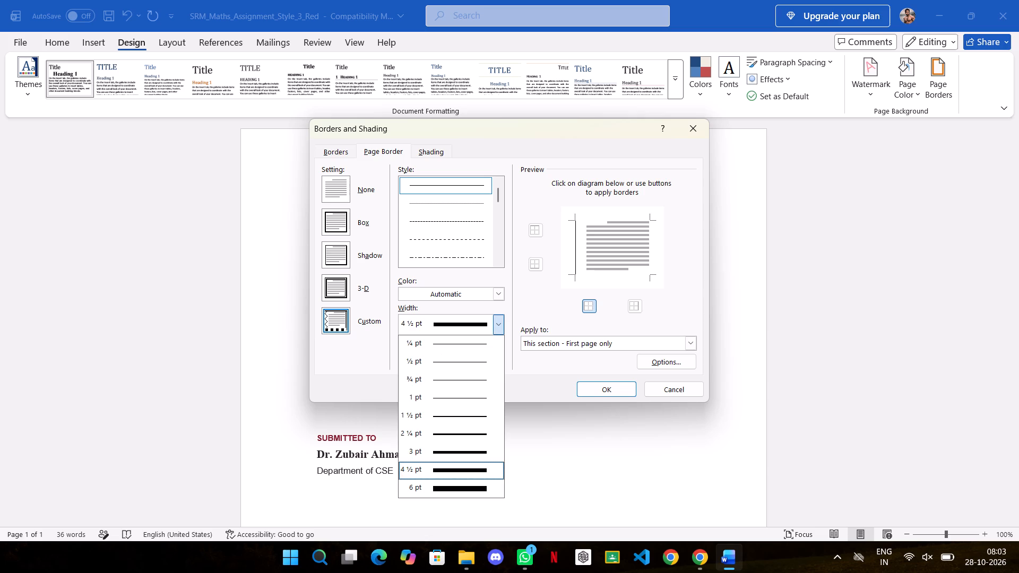
left_click(466, 463)
left_click(499, 295)
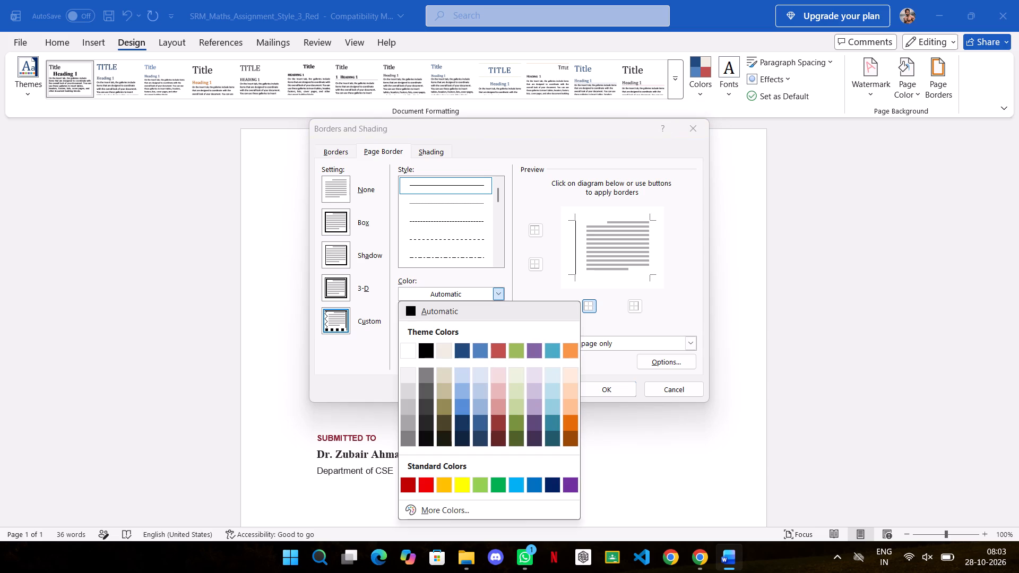
left_click(493, 438)
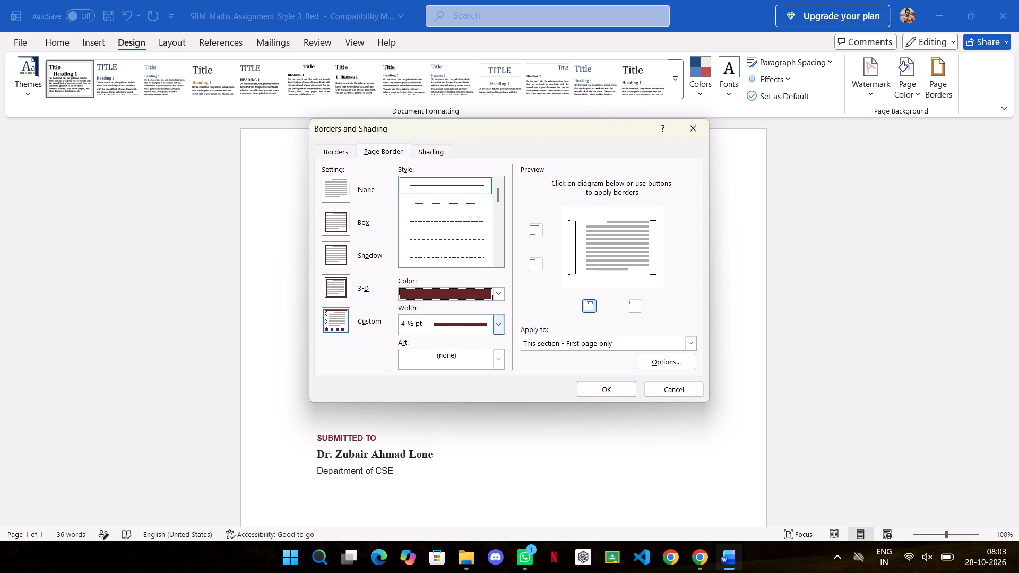
Mix a custom orange-red colour, #D35C2D, for the page border, trying several hues and a brighter luminance.
left_click(497, 293)
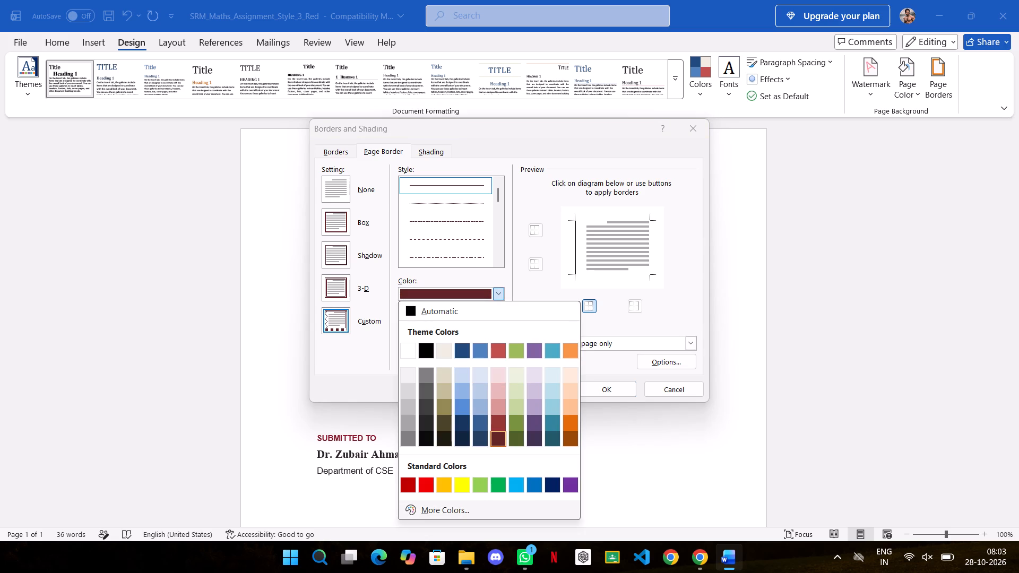
left_click(435, 511)
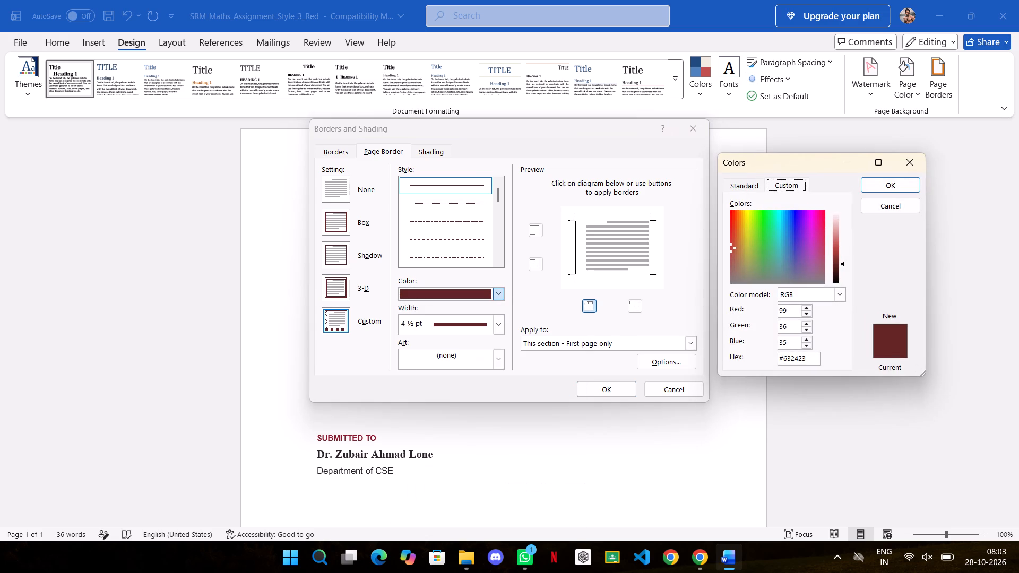
left_click_drag(732, 250, 734, 238)
left_click_drag(734, 238, 729, 224)
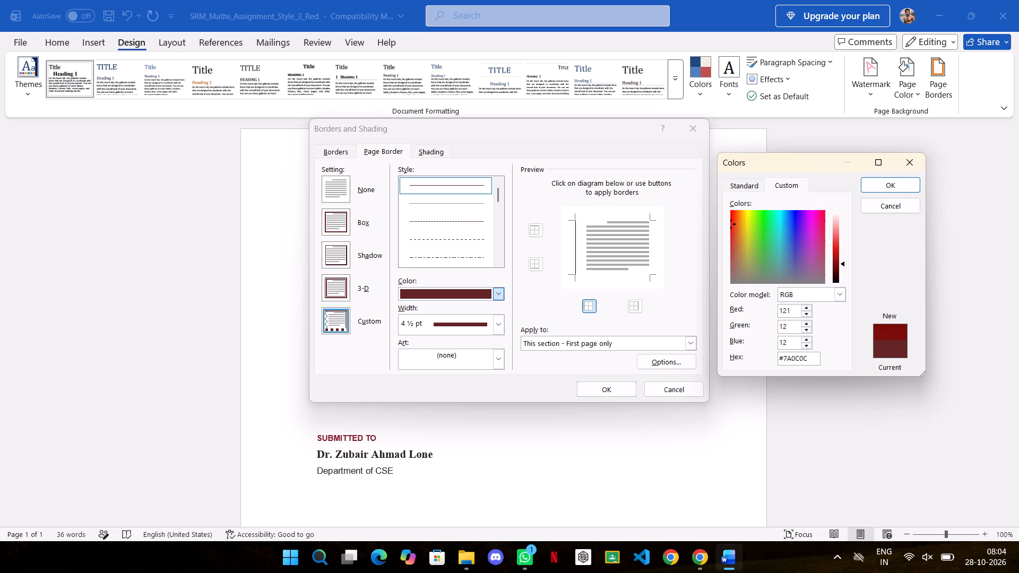
left_click_drag(729, 224, 733, 211)
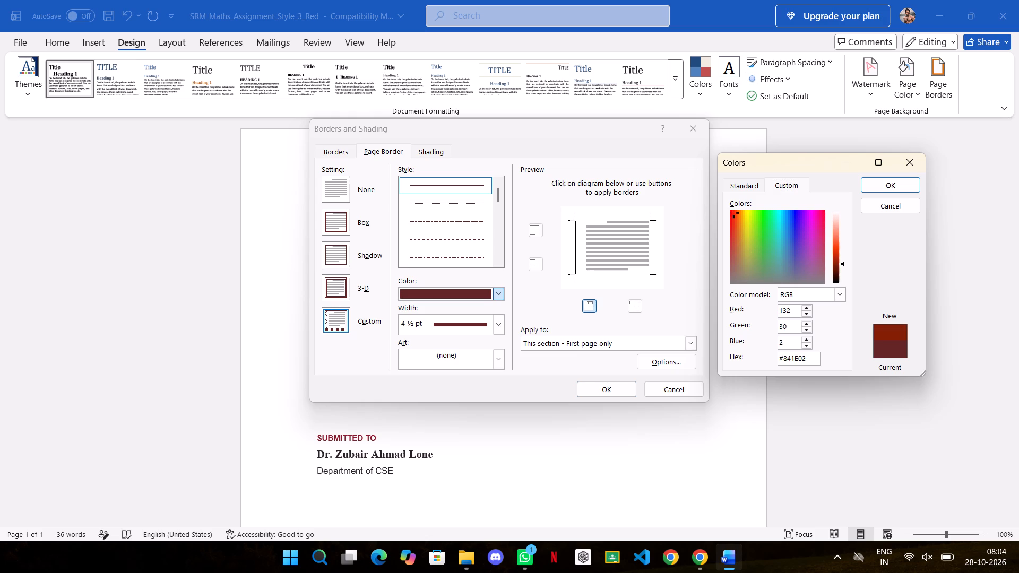
left_click_drag(733, 211, 741, 216)
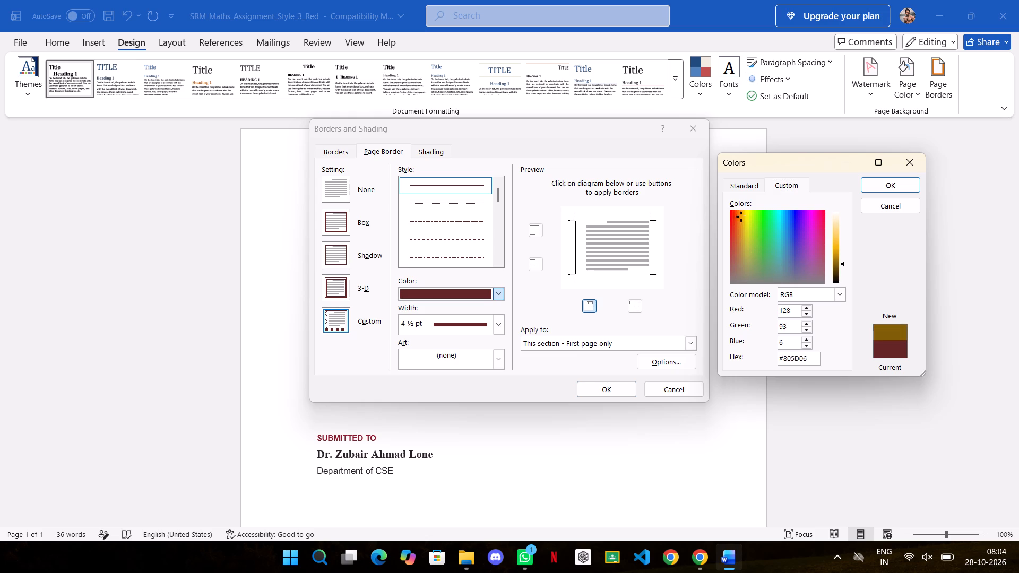
left_click_drag(741, 216, 825, 218)
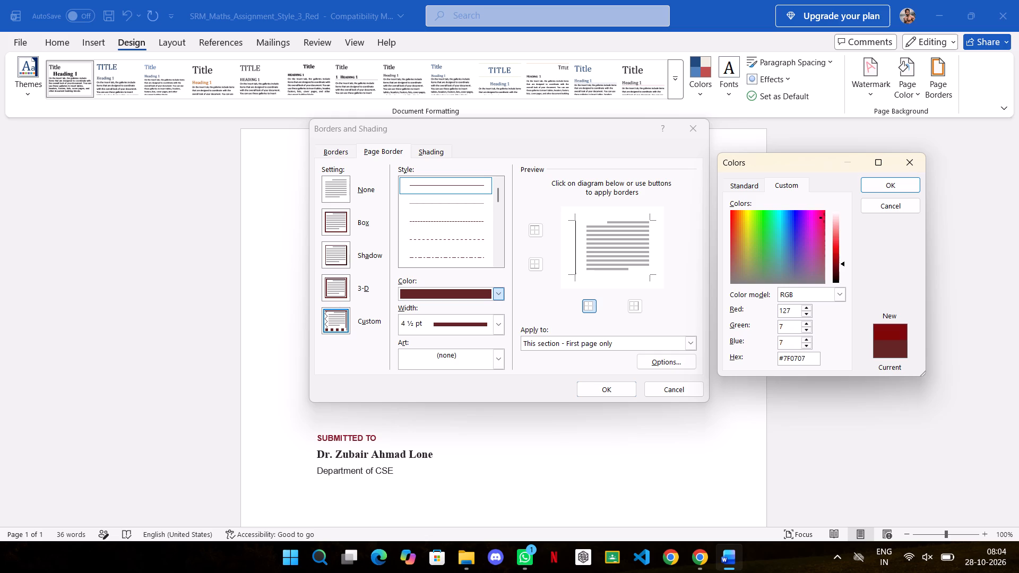
left_click_drag(825, 218, 818, 229)
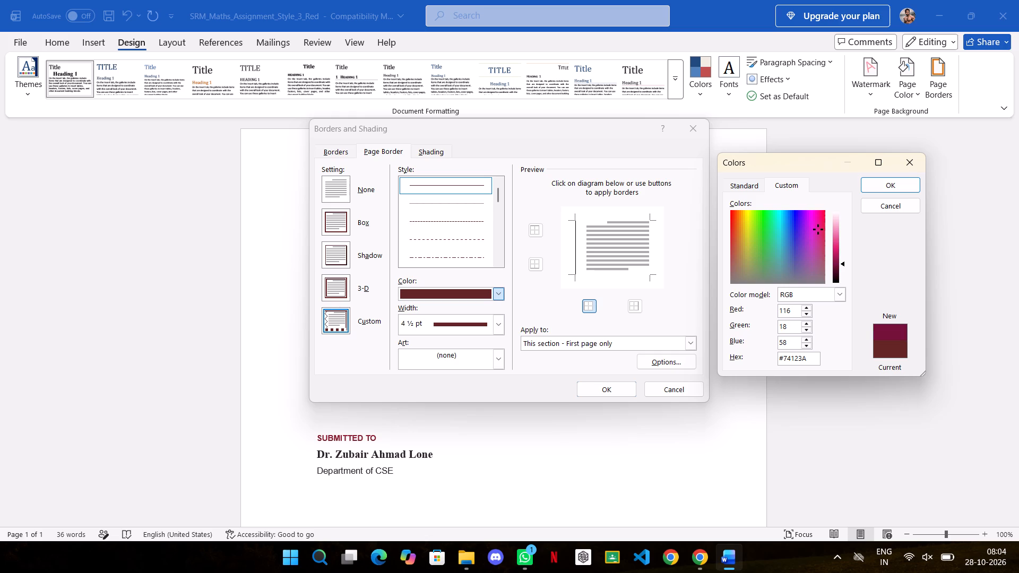
left_click_drag(844, 263, 840, 247)
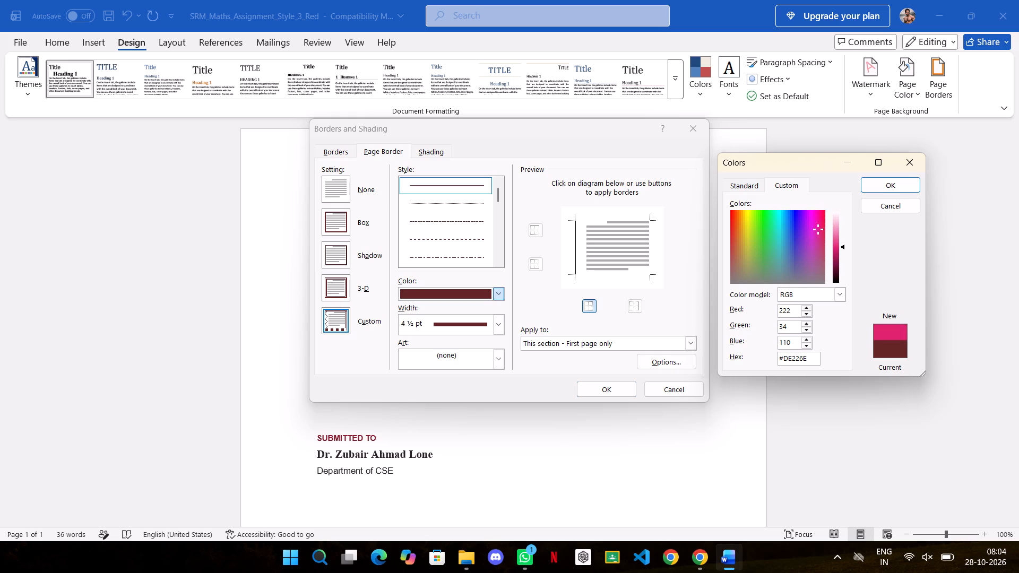
left_click_drag(818, 229, 737, 225)
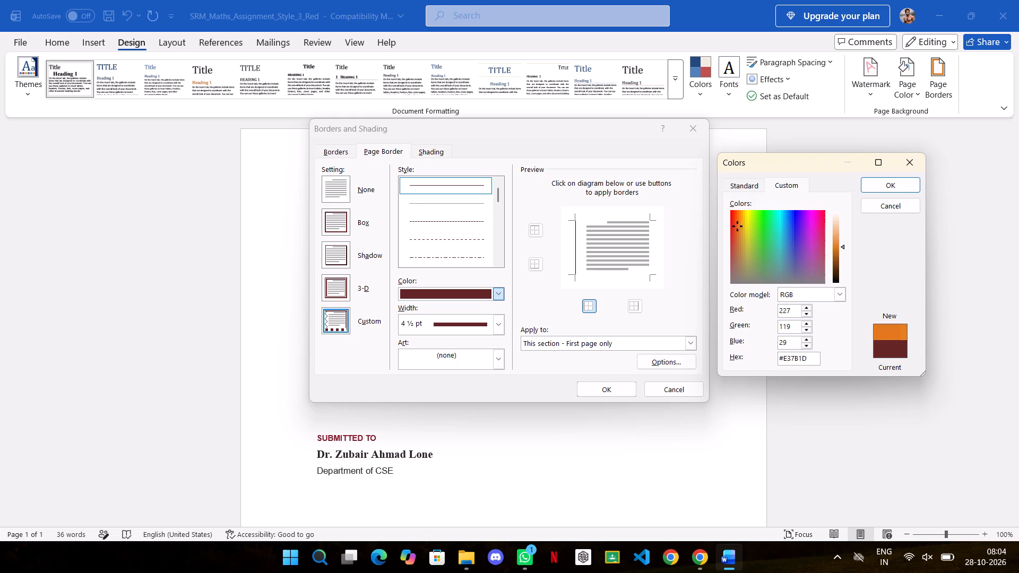
left_click_drag(737, 225, 733, 222)
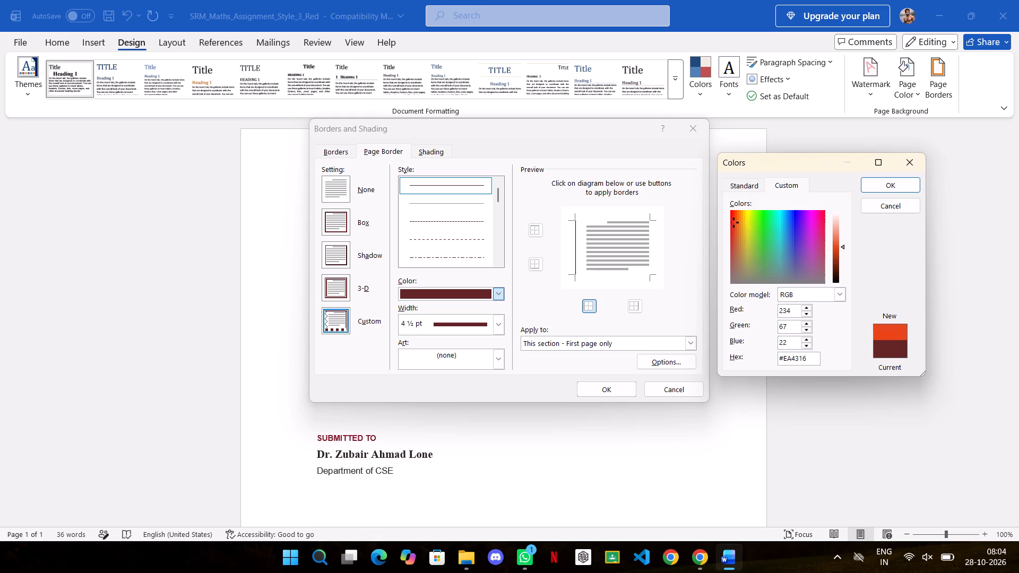
left_click_drag(733, 222, 732, 229)
left_click_drag(732, 229, 733, 237)
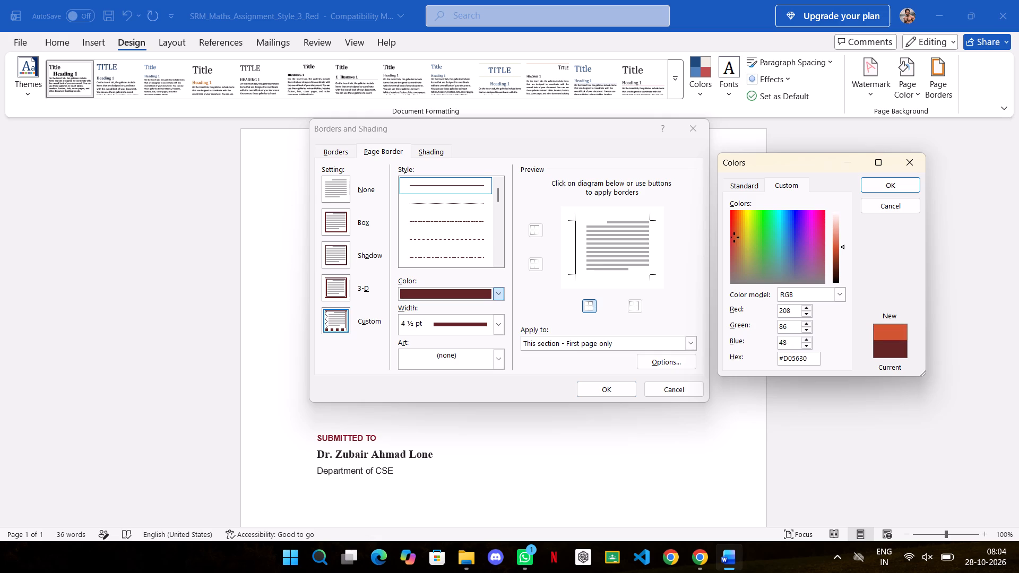
left_click_drag(733, 237, 732, 241)
left_click_drag(732, 241, 736, 255)
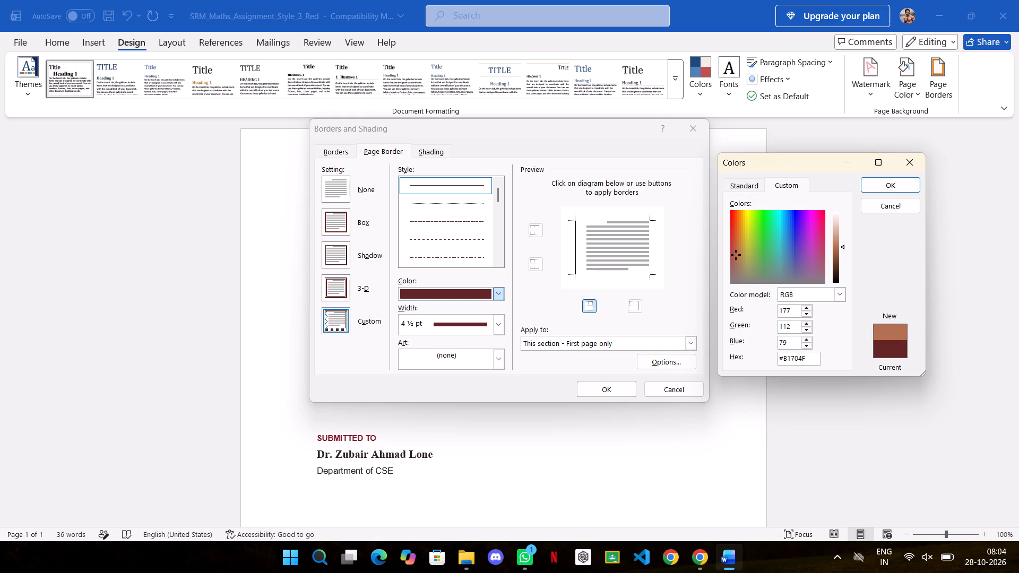
left_click_drag(736, 255, 733, 238)
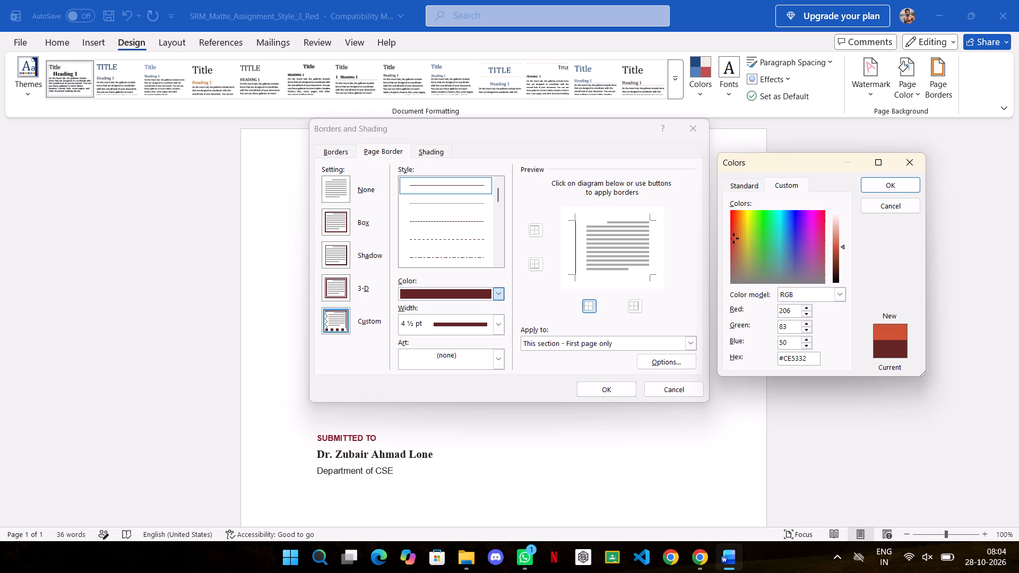
left_click_drag(733, 238, 735, 236)
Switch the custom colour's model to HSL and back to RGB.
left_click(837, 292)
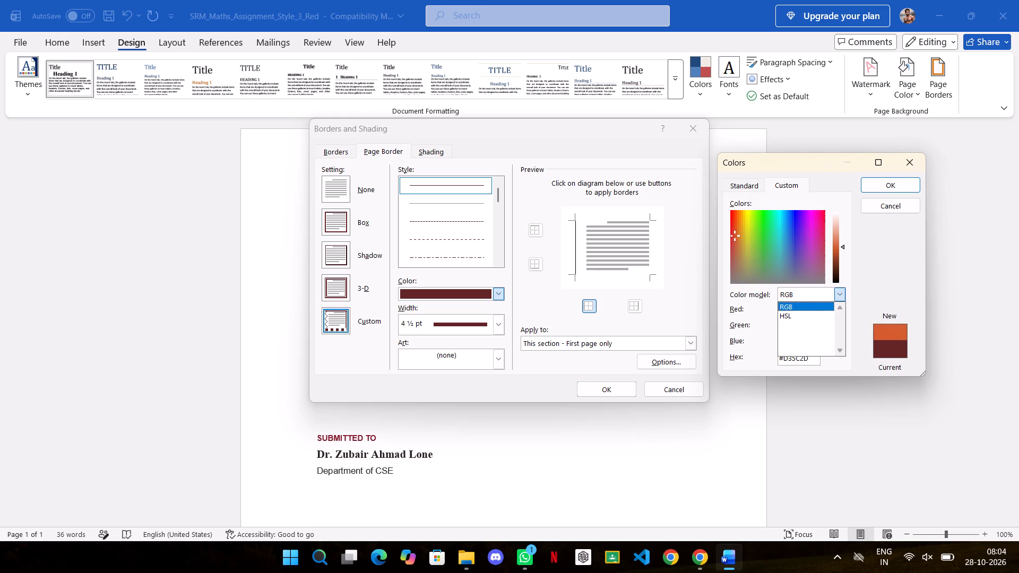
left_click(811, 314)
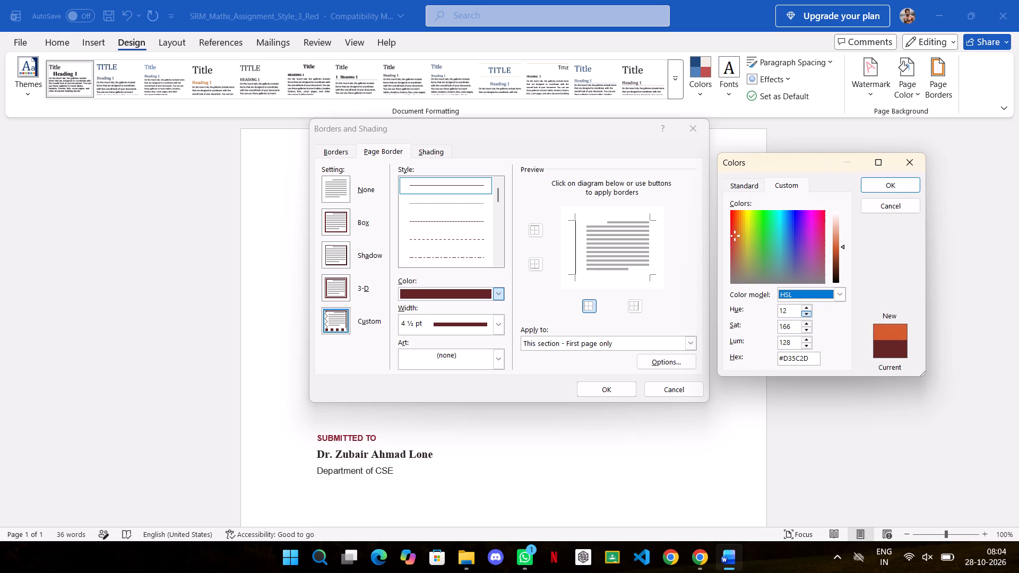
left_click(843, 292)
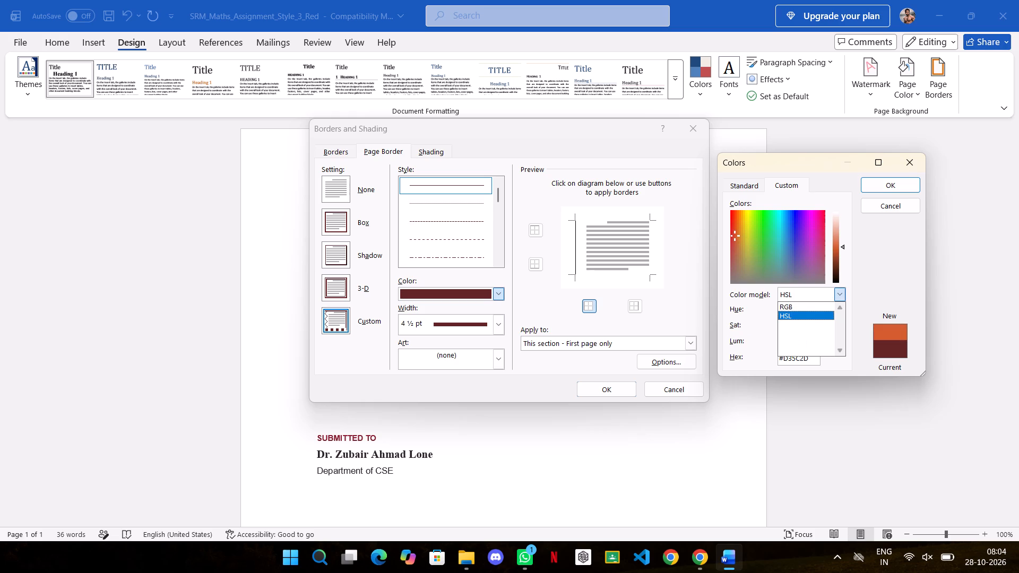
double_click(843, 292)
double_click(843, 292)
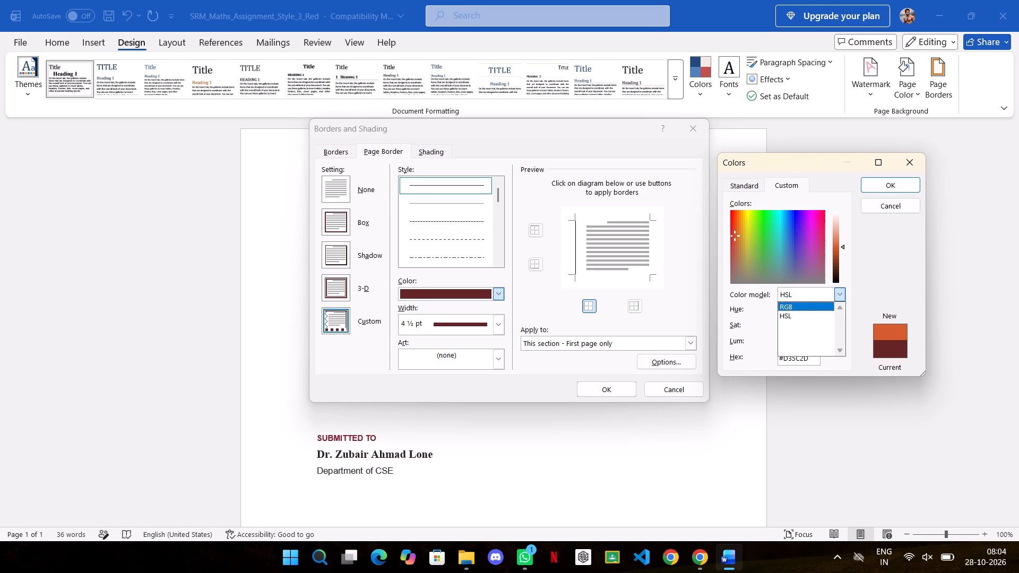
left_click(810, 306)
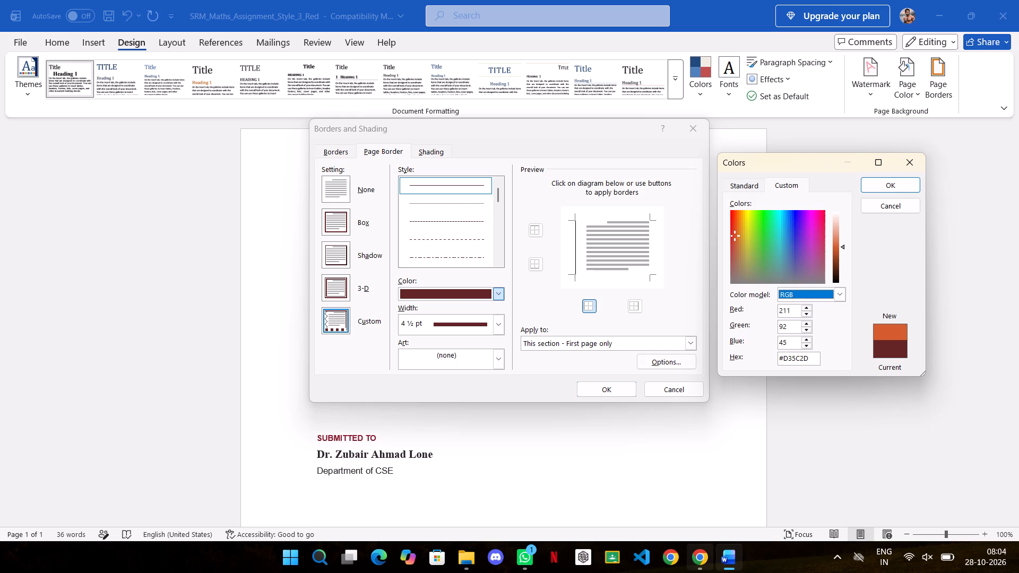
Switch to the Chrome browser at its new tab page.
left_click(703, 562)
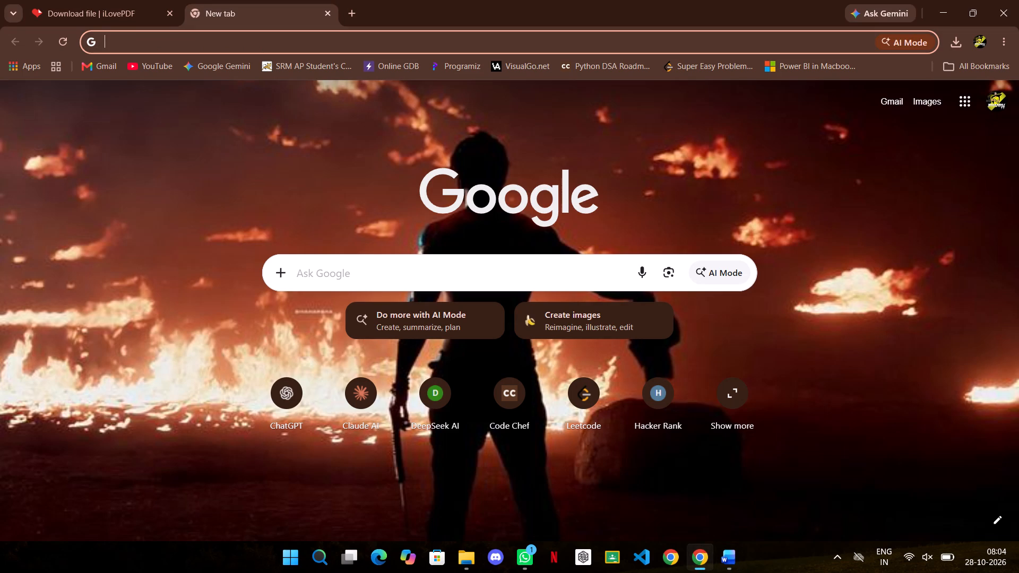
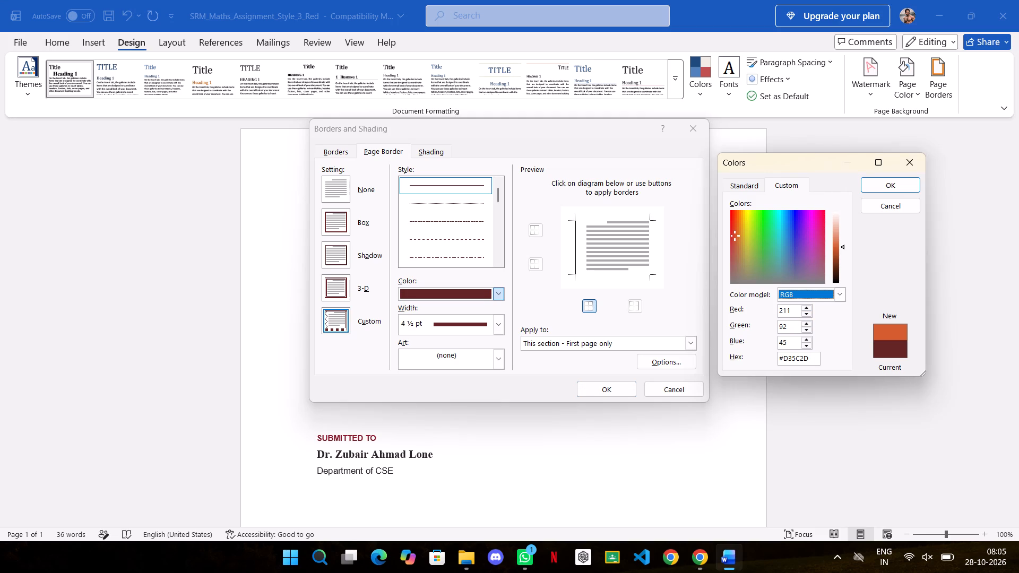
left_click(751, 187)
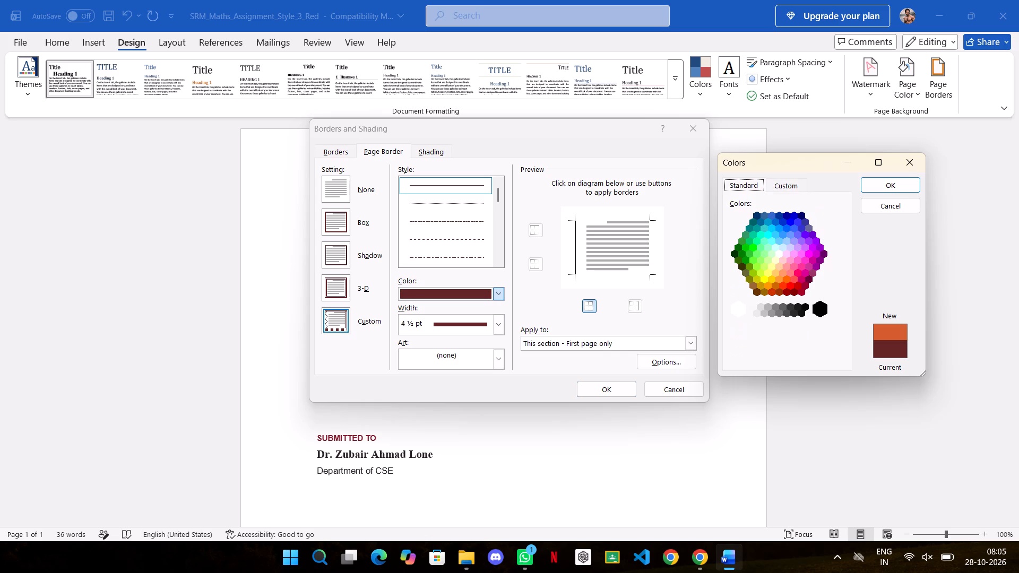
left_click(788, 288)
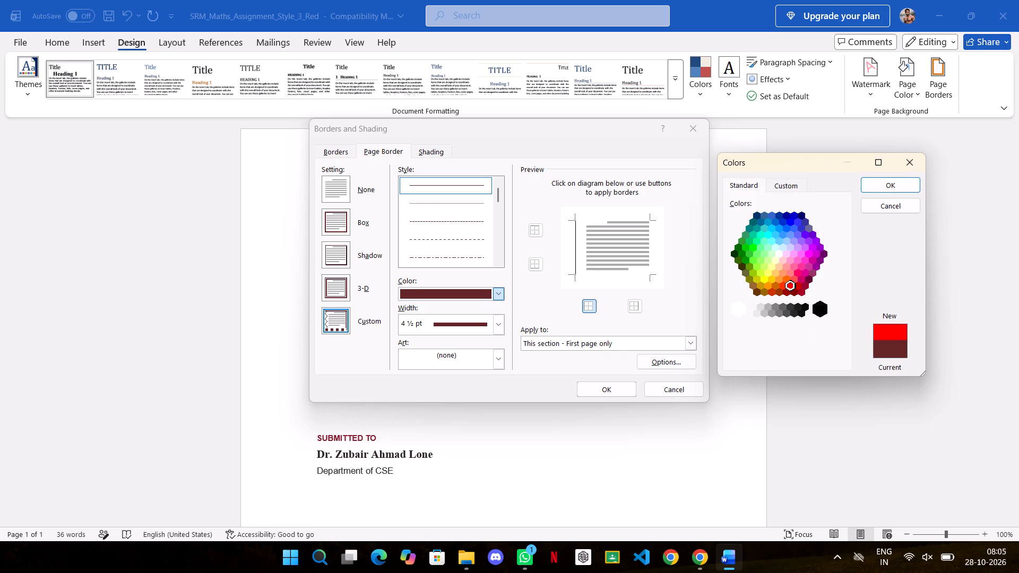
left_click(797, 288)
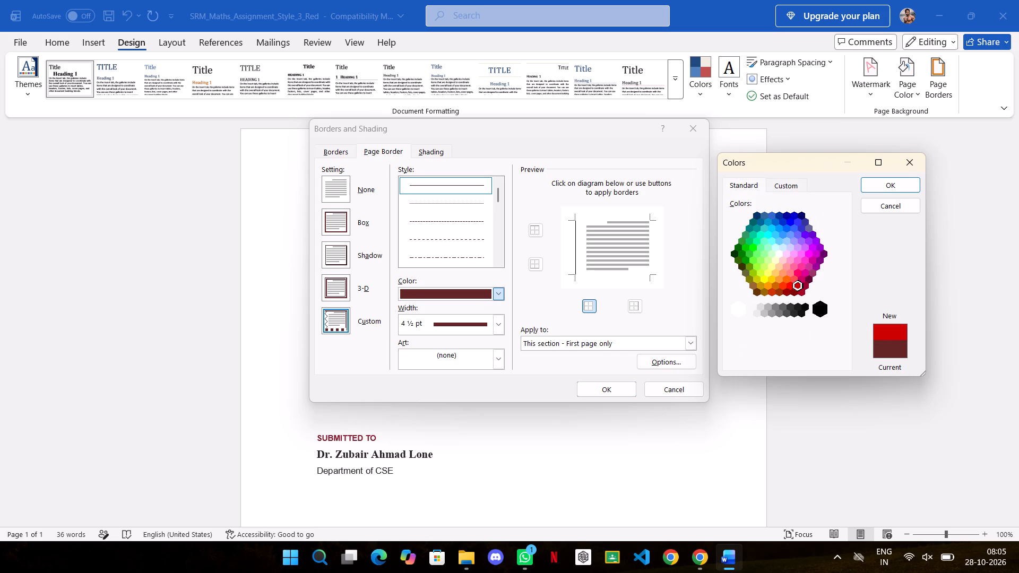
left_click(771, 293)
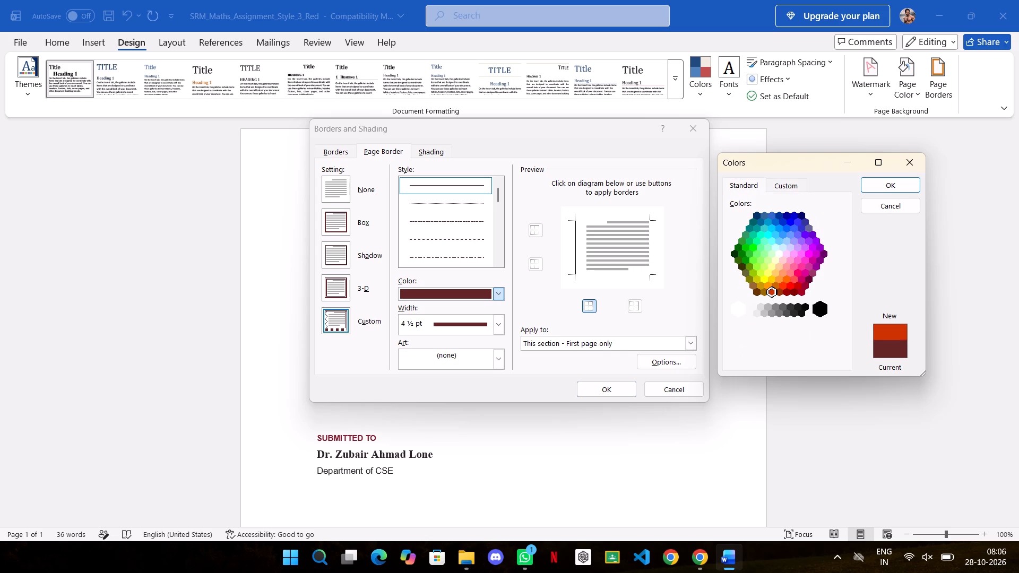
left_click(798, 284)
Fine-tune the custom red's Red value to 208 for #D00000, and accept the colour and the page border settings.
left_click(790, 185)
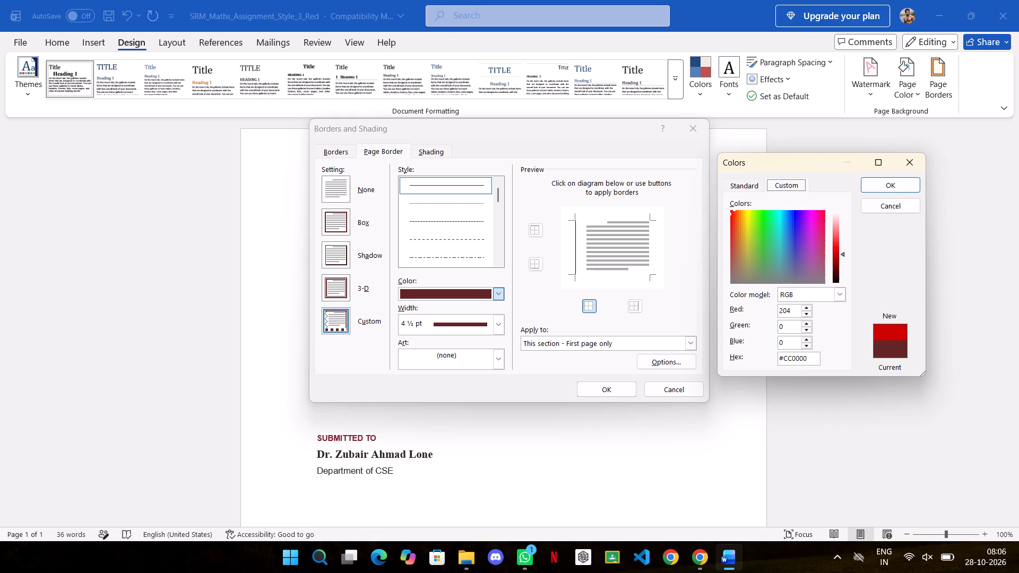
triple_click(807, 312)
triple_click(807, 312)
left_click(807, 312)
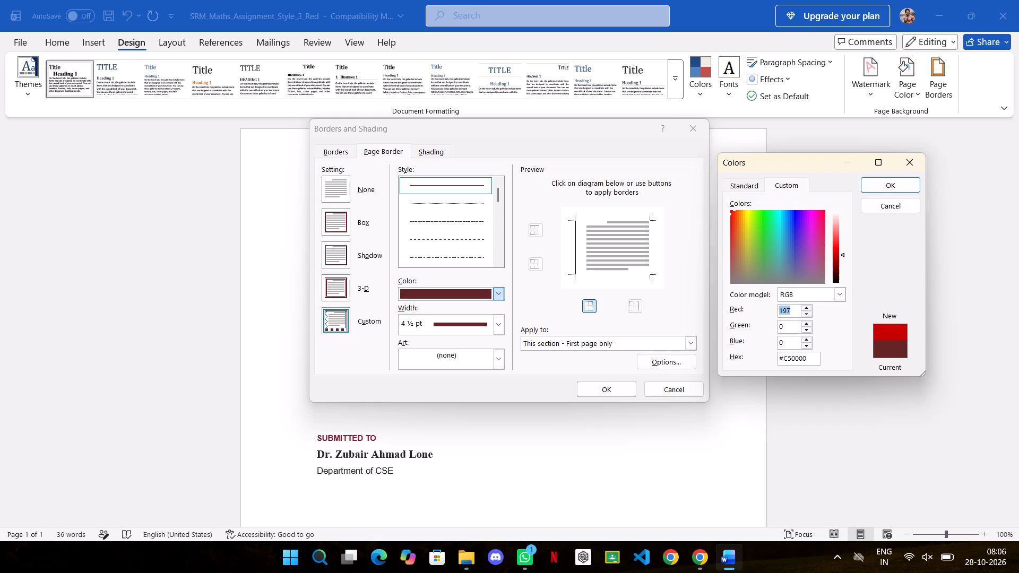
left_click(807, 312)
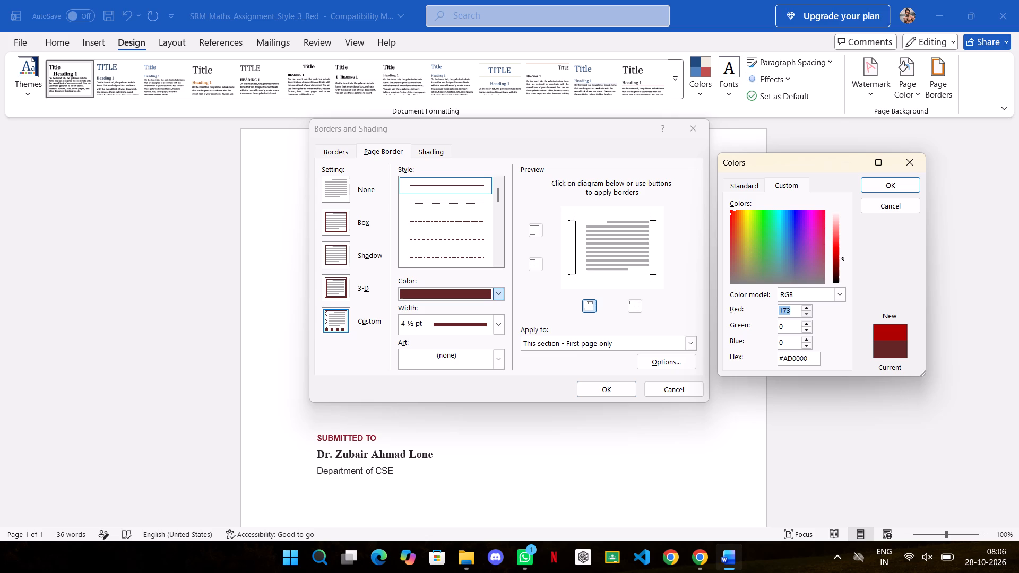
left_click(807, 307)
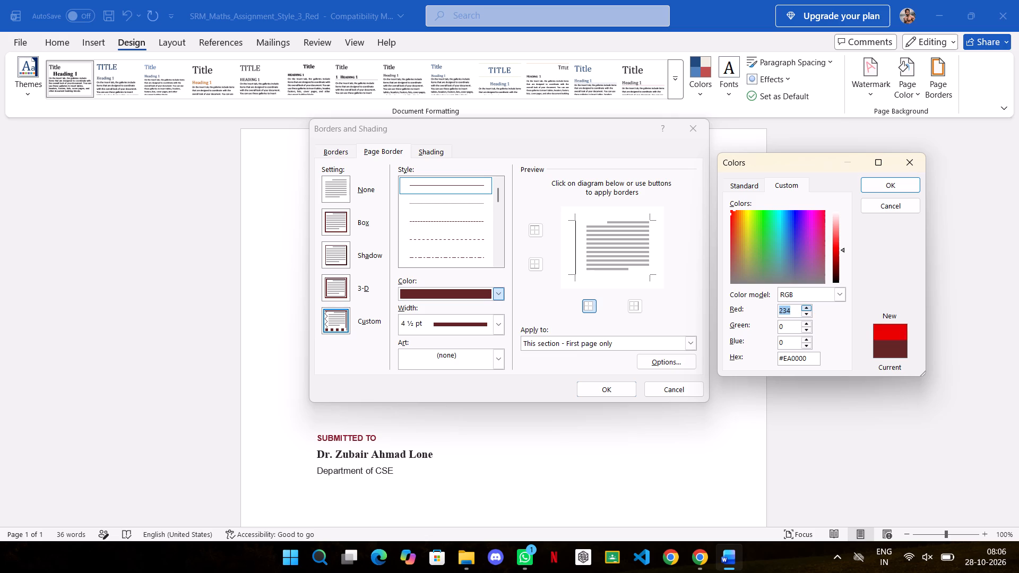
left_click(806, 313)
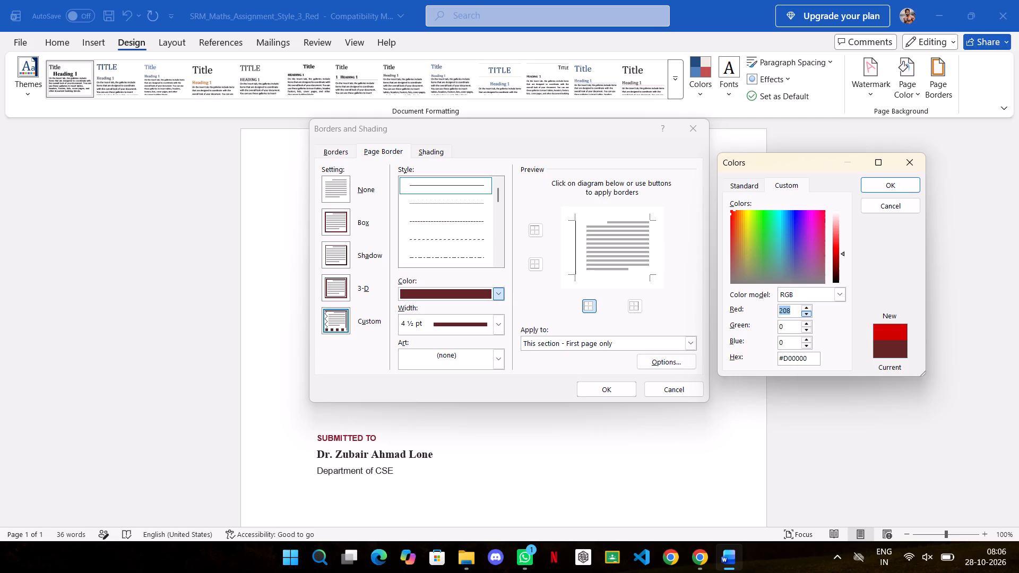
left_click(899, 179)
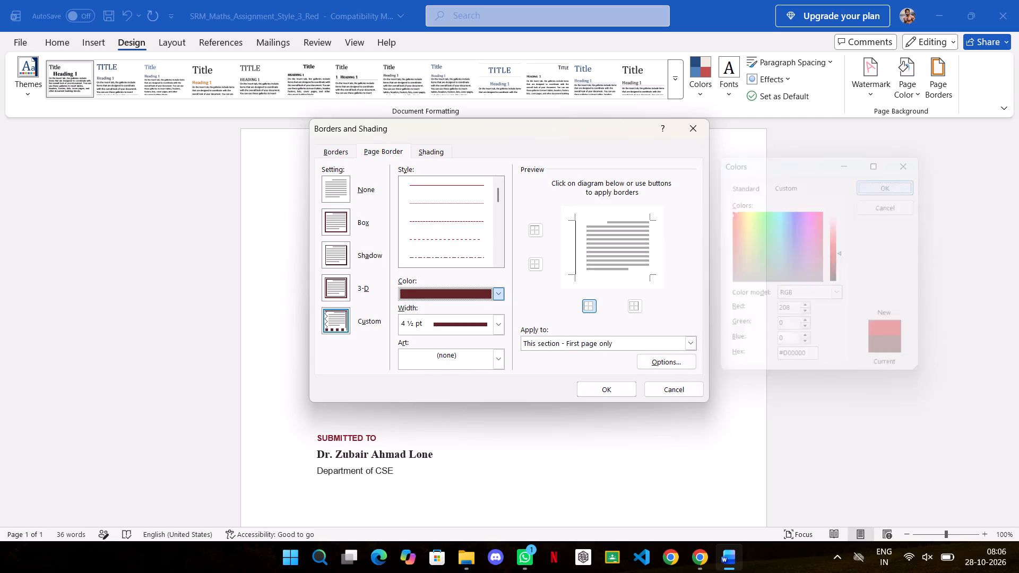
left_click(595, 387)
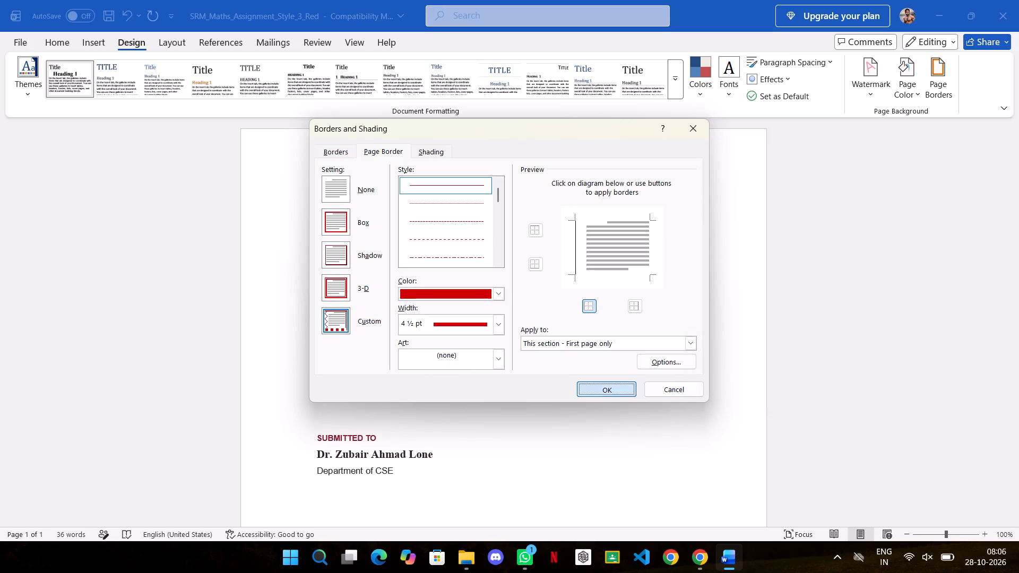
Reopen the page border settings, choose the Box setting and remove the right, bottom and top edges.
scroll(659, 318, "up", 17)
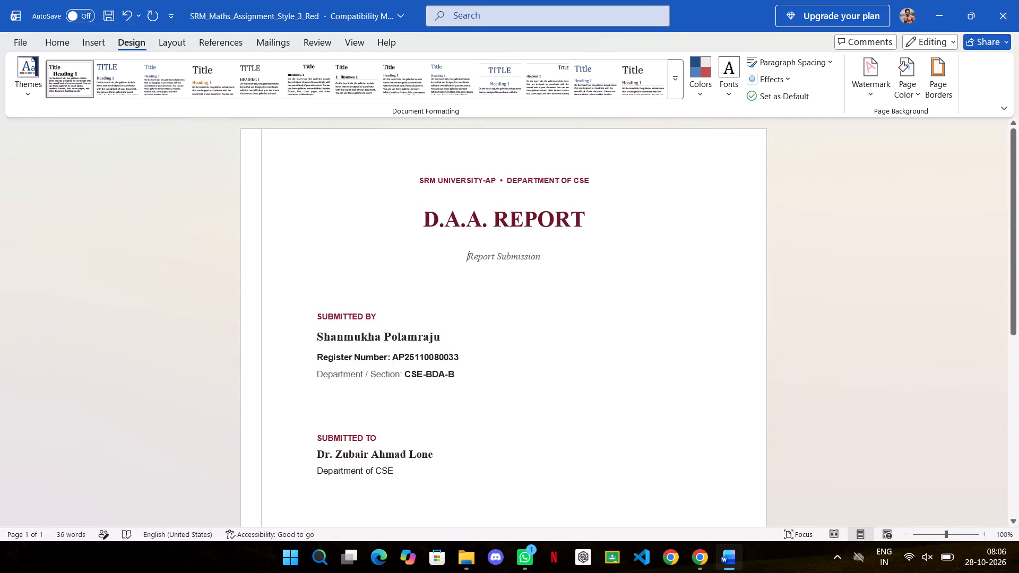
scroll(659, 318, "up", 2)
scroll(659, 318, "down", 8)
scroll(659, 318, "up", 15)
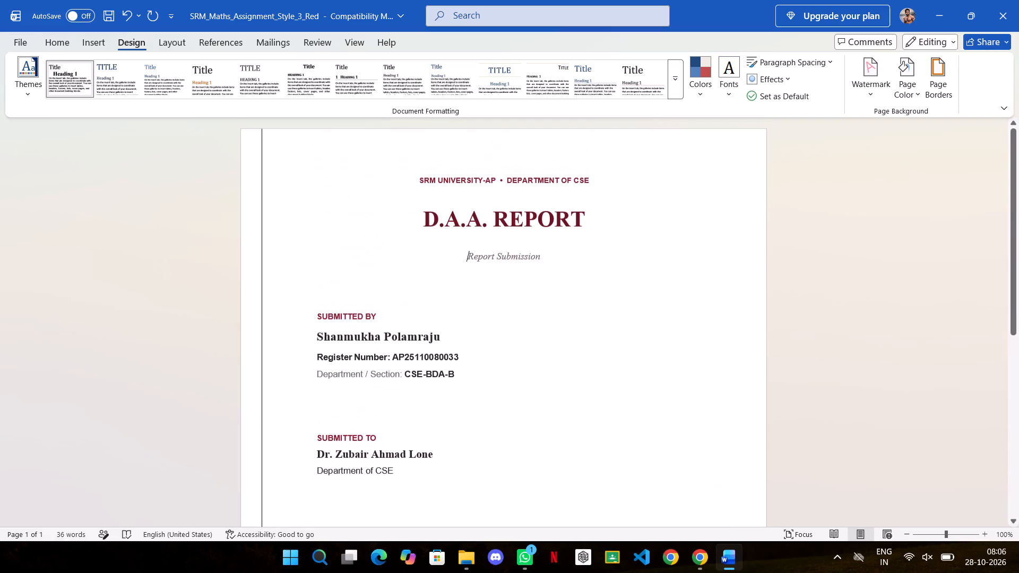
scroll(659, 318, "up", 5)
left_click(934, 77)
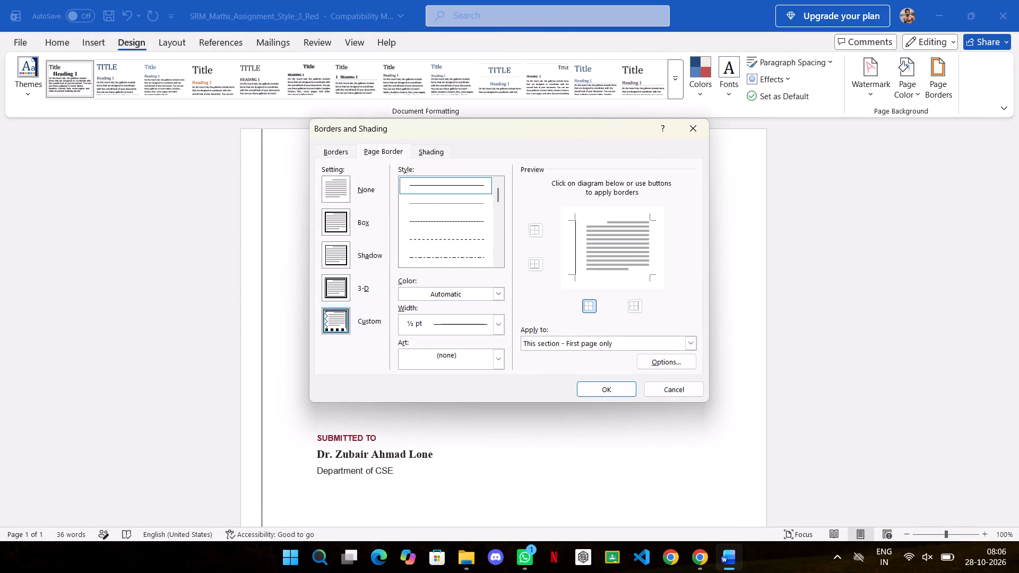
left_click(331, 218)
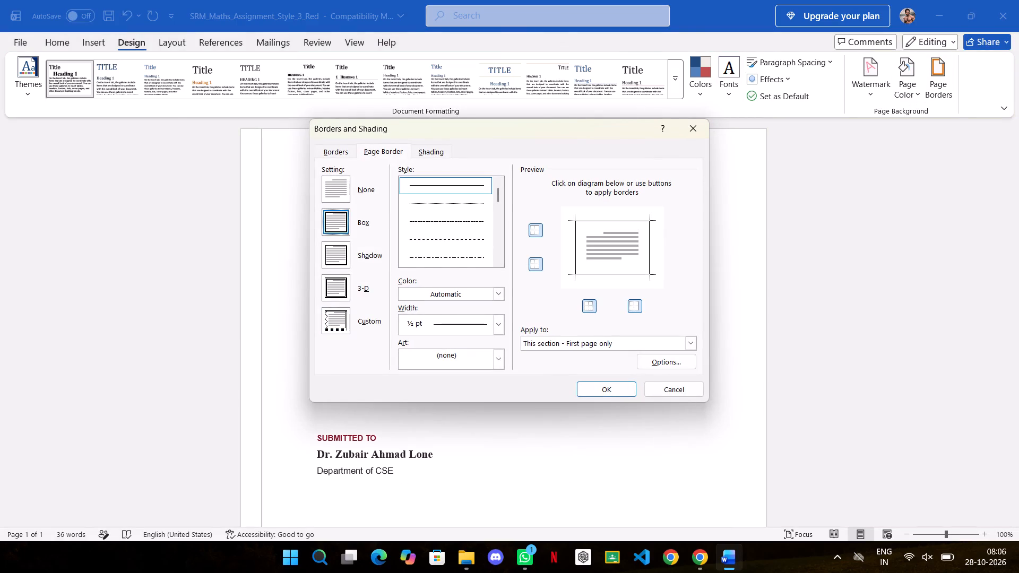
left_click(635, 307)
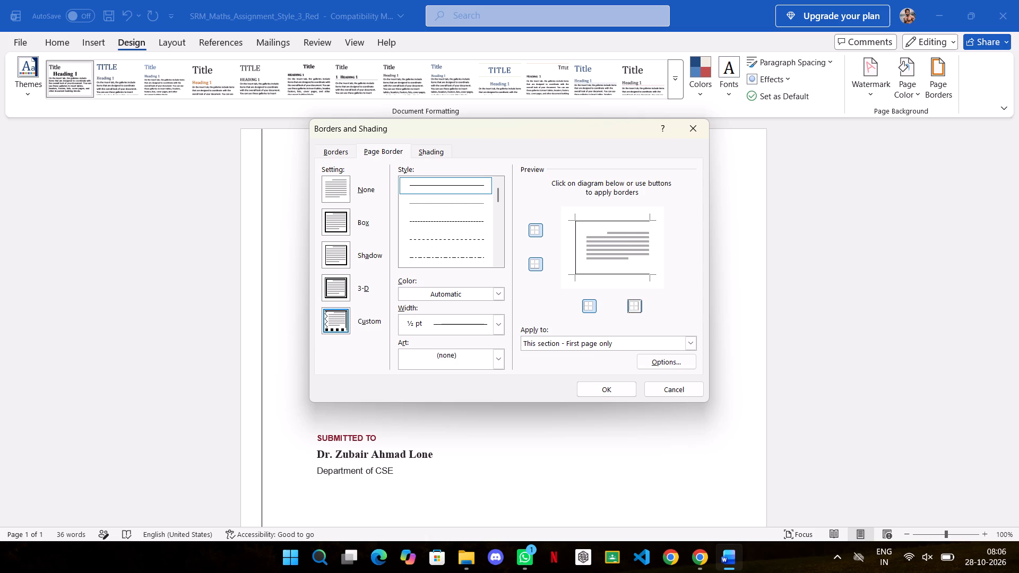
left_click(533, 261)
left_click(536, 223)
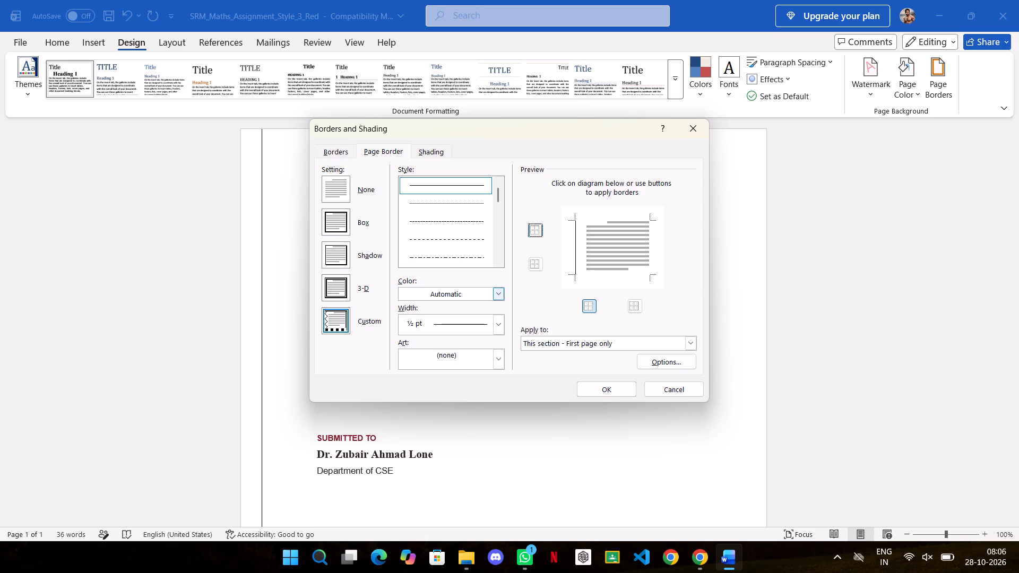
Add a 4 ½ pt left border to the "Report Submission" paragraph, choose the recent red as line colour, and apply the settings.
left_click(331, 145)
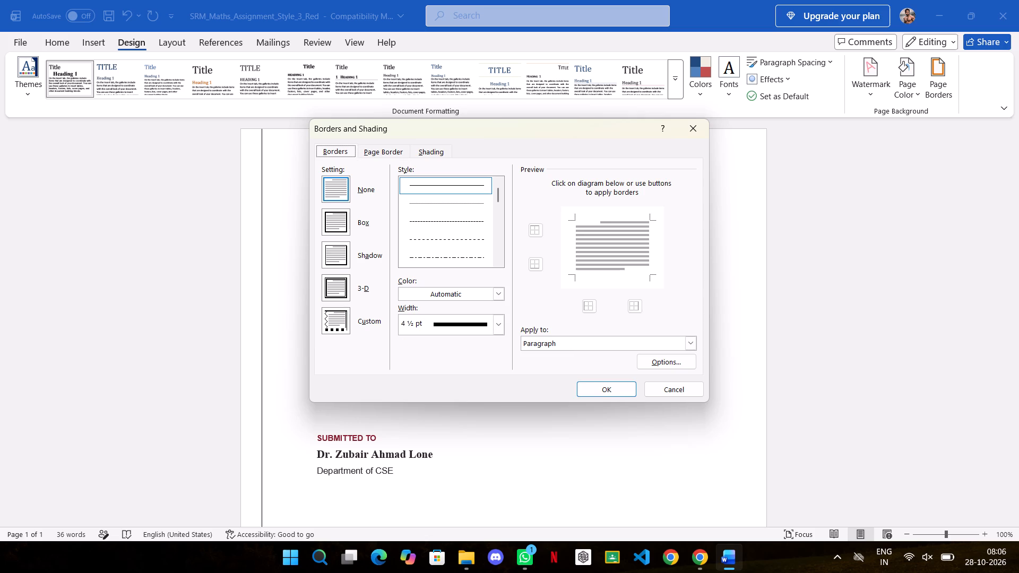
left_click(588, 300)
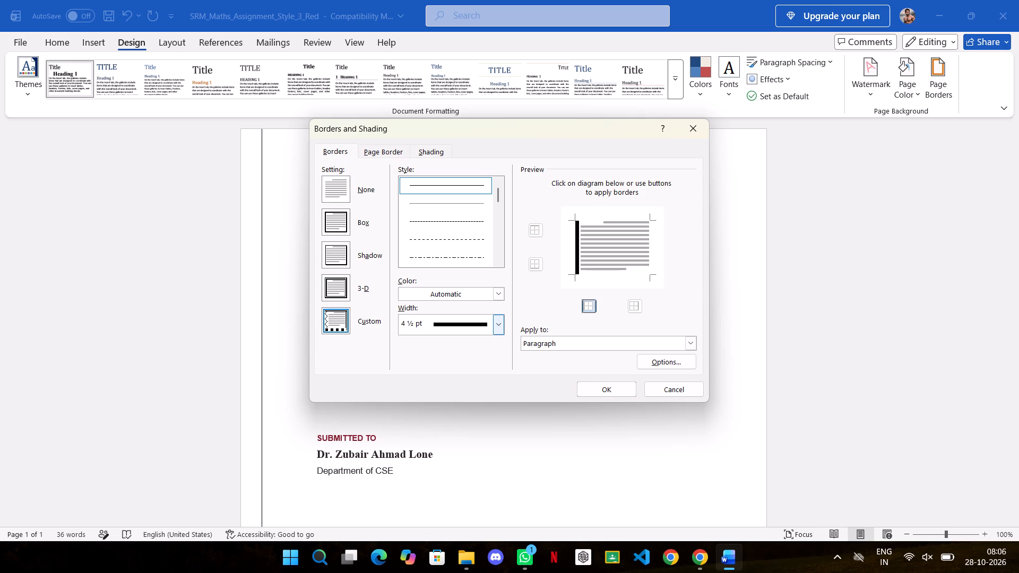
left_click(499, 292)
left_click(403, 246)
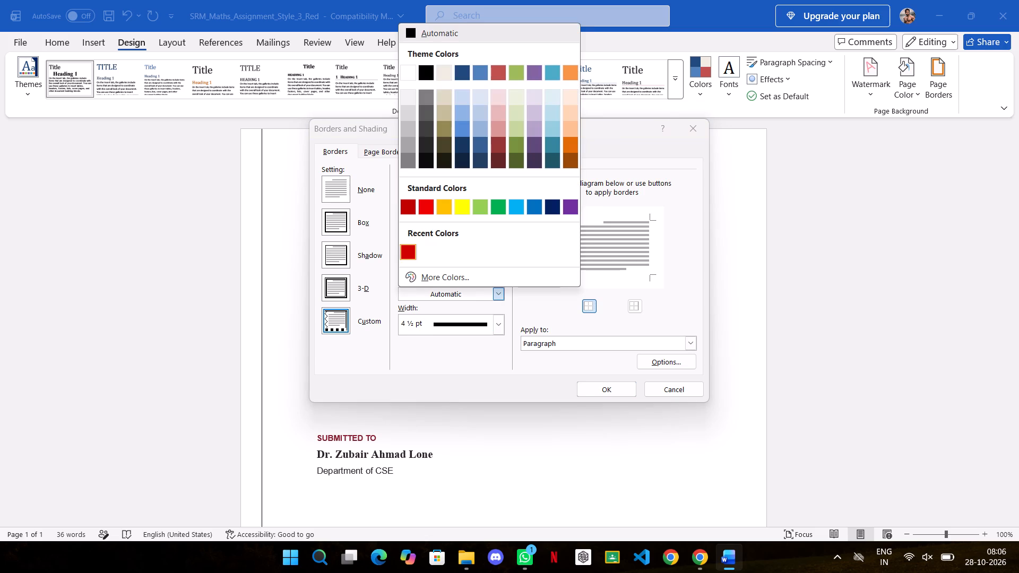
left_click(595, 393)
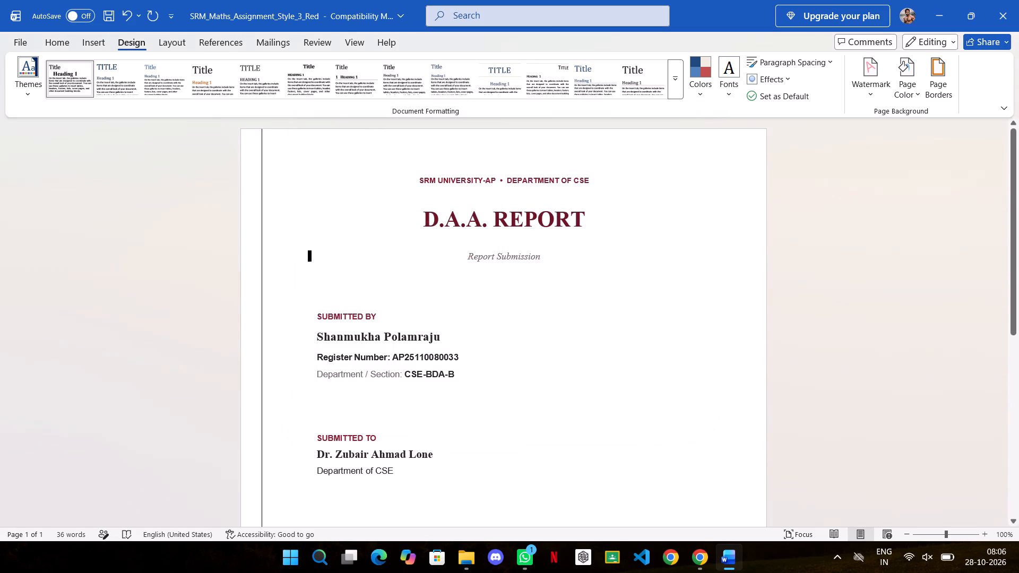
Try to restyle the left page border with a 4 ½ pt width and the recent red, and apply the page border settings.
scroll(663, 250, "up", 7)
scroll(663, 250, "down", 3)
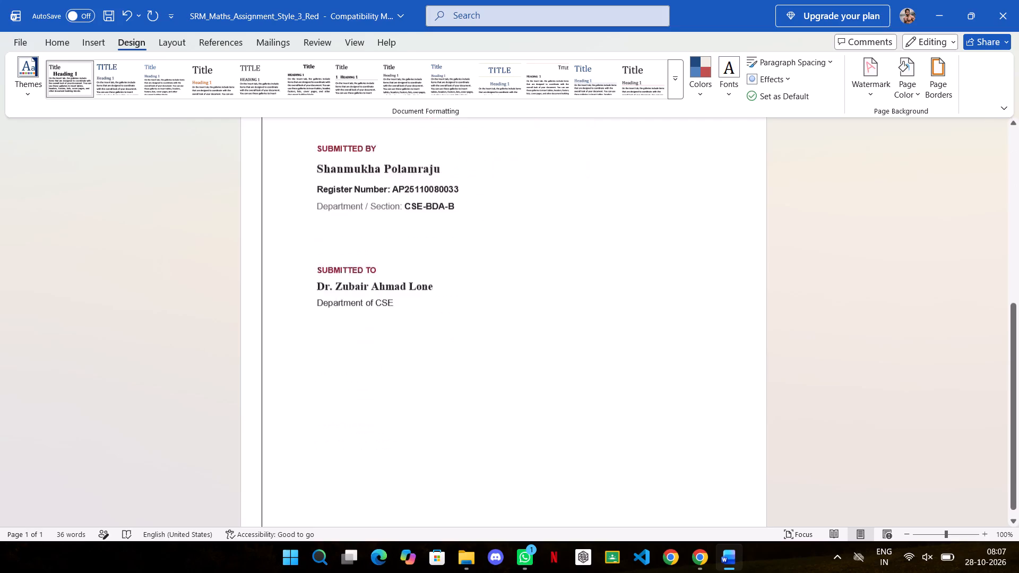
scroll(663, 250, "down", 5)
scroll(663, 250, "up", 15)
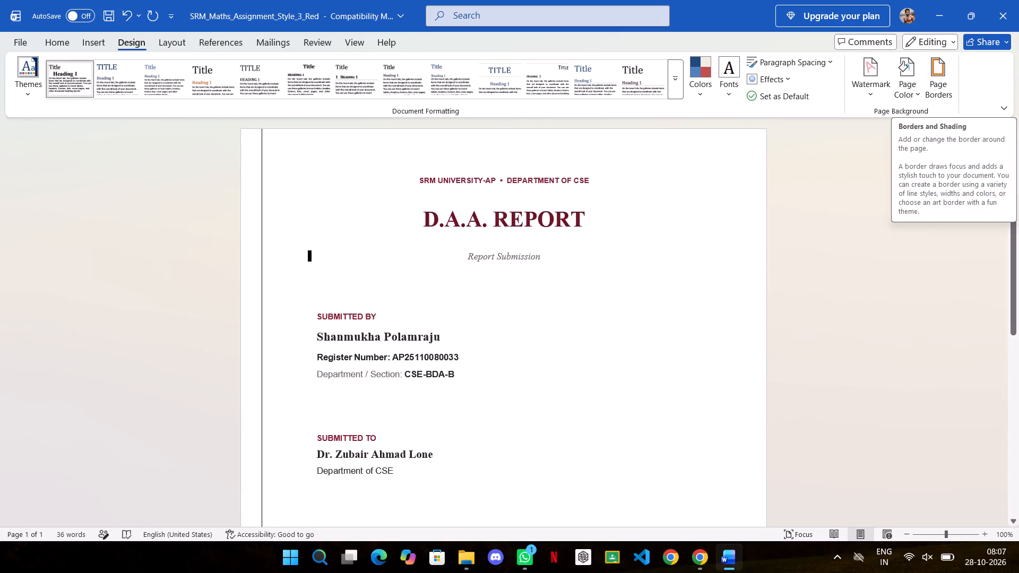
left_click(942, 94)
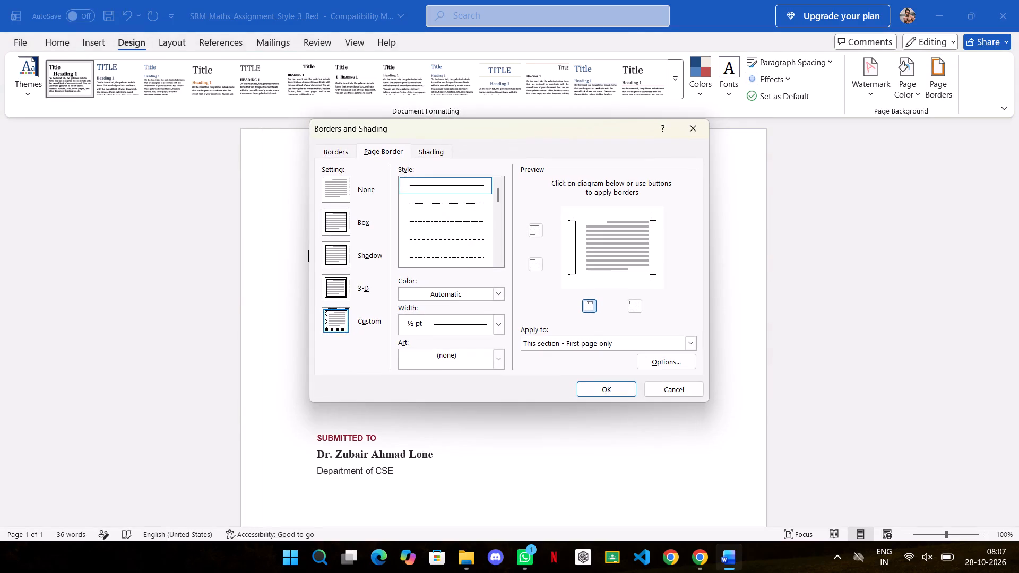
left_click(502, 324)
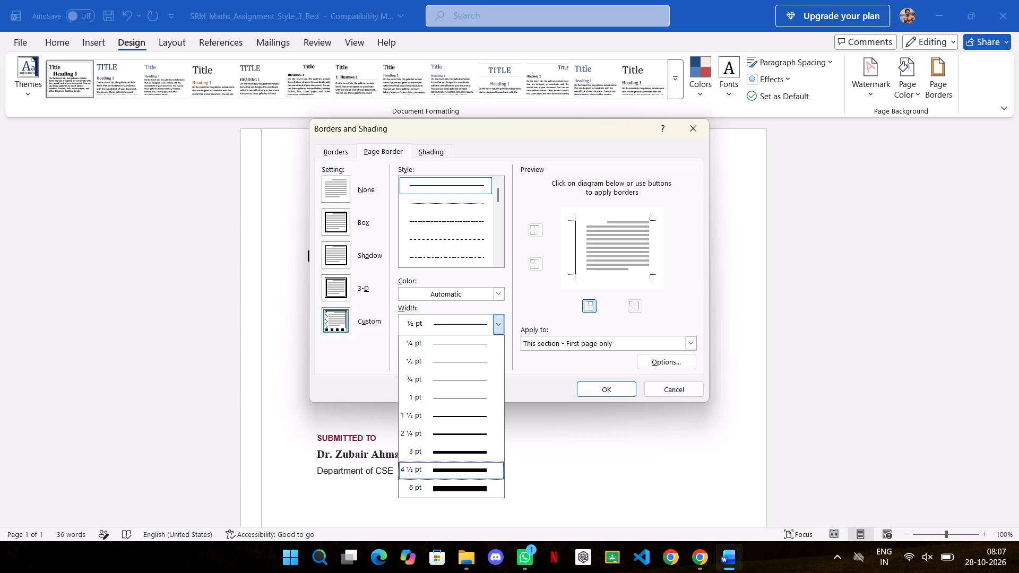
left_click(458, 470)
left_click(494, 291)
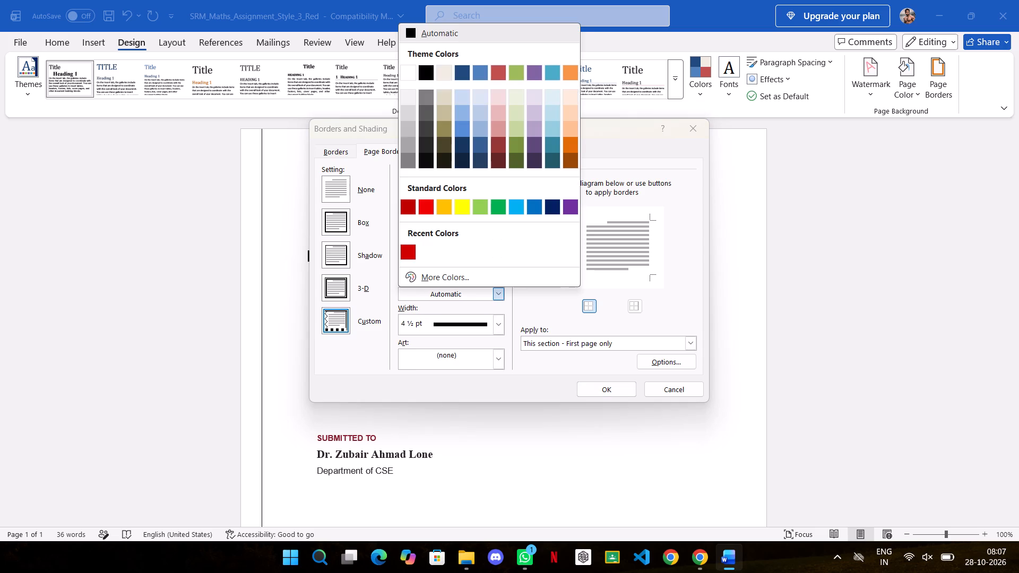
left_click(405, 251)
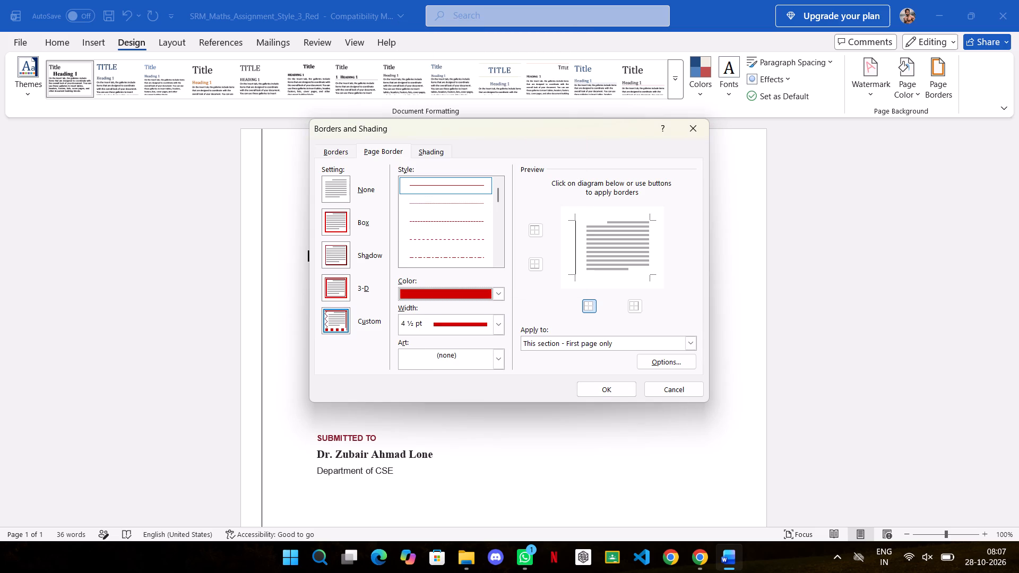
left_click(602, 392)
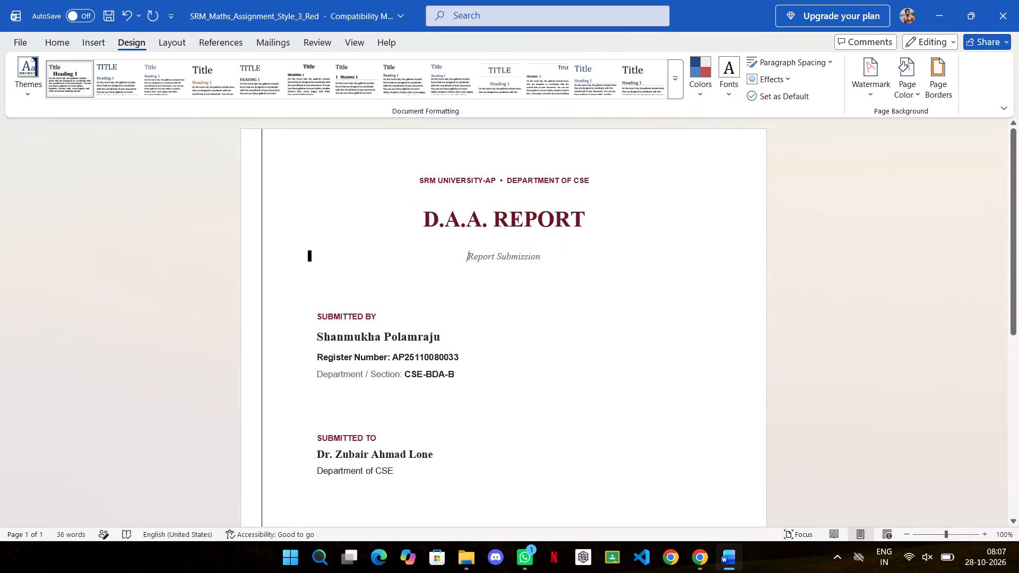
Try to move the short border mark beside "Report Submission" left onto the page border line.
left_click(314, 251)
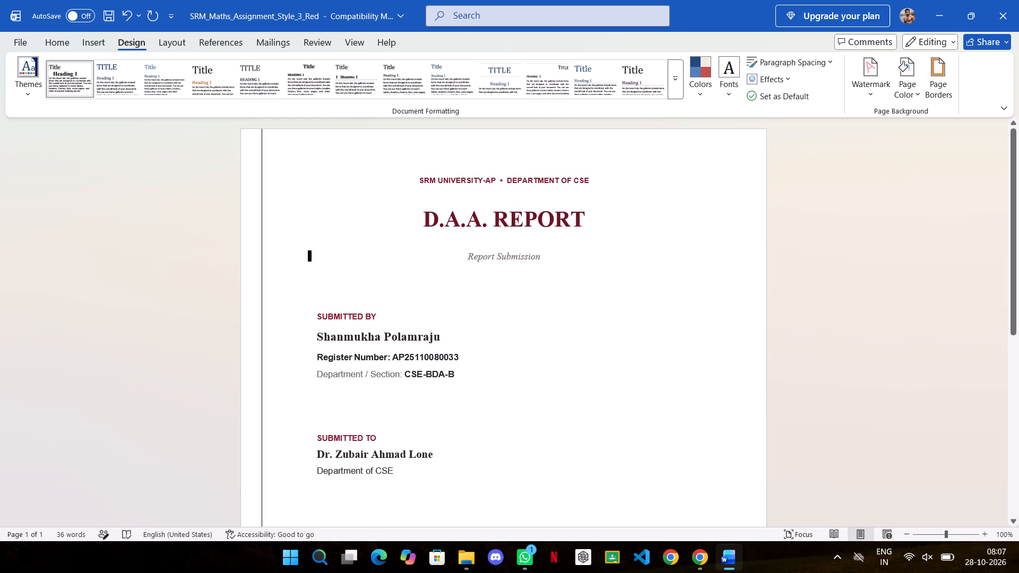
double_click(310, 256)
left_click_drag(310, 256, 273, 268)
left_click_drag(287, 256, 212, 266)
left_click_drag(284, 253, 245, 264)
Undo the paragraph border changes beside "Report Submission" and the thin black left page border.
key("ctrl+z")
key("ctrl+z")
key("ctrl+z")
key("ctrl+z")
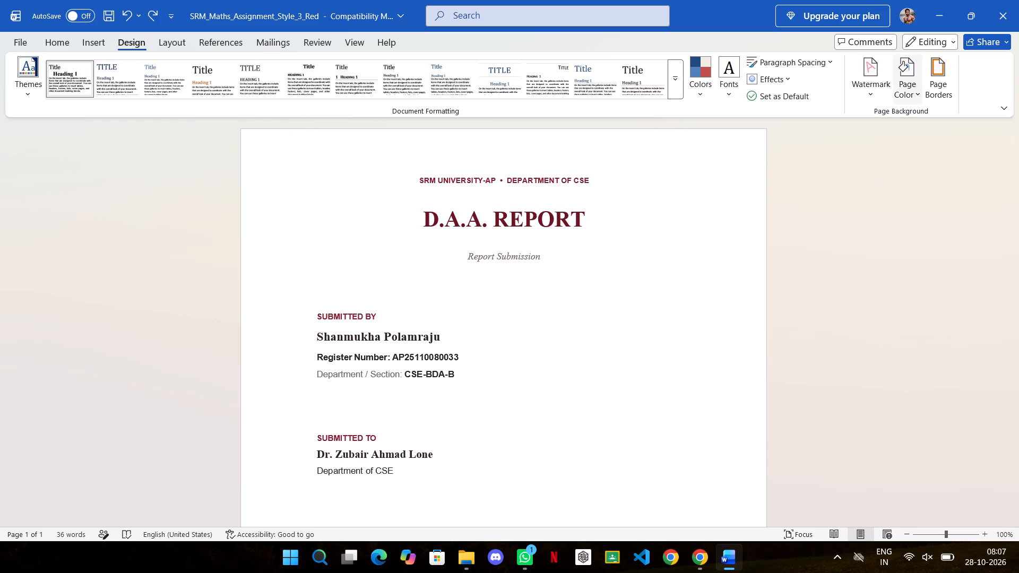
Reopen the page border settings, add a 4 ½ pt left edge, and choose the recent red as line colour after trying the standard dark red.
left_click(939, 88)
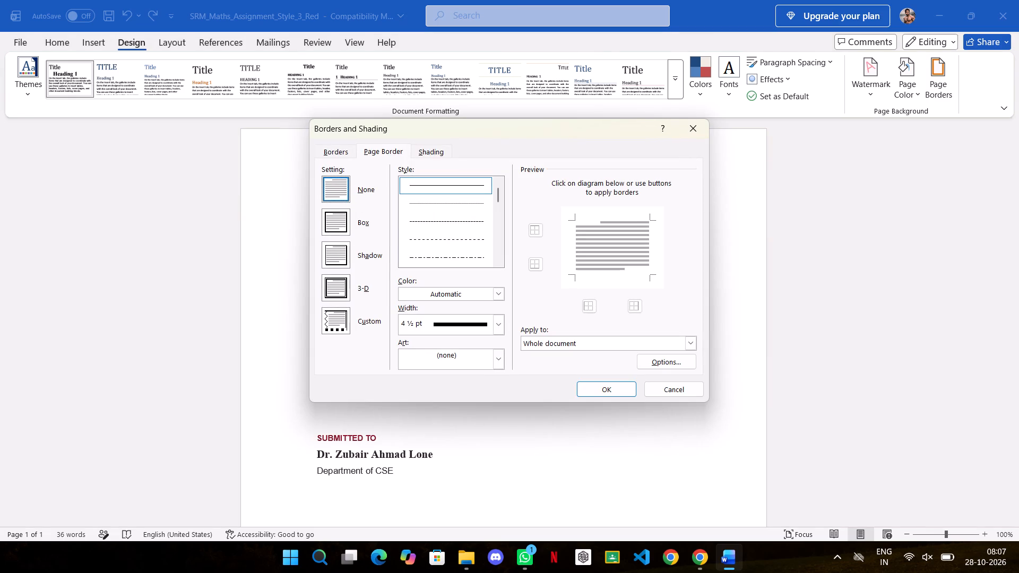
left_click(491, 359)
left_click(491, 359)
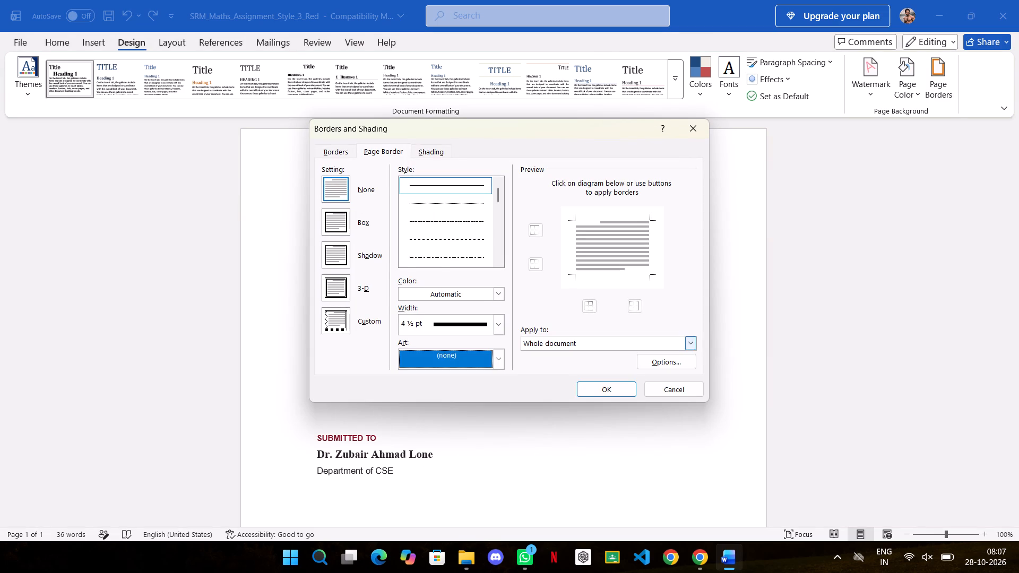
left_click(584, 301)
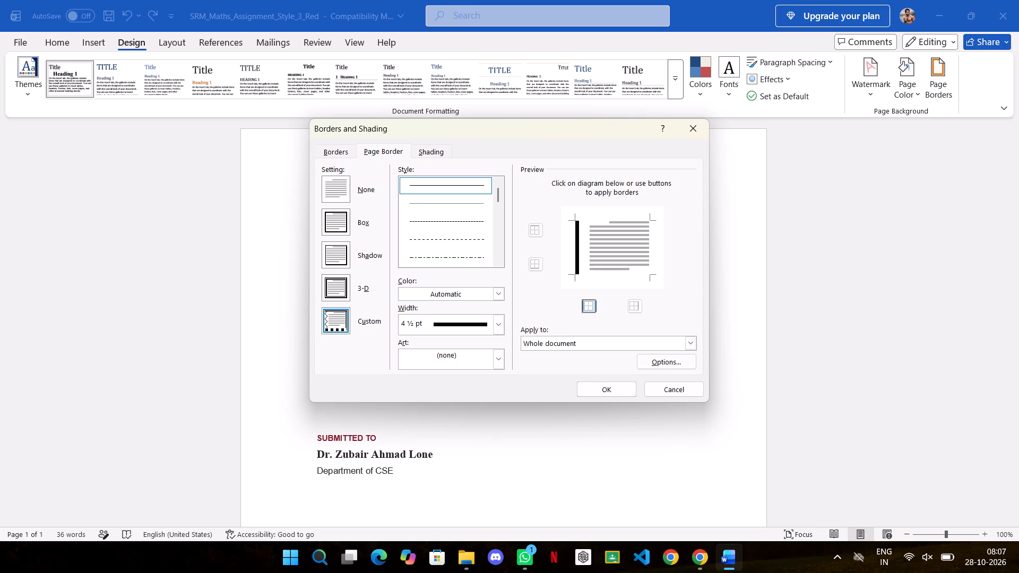
left_click(502, 293)
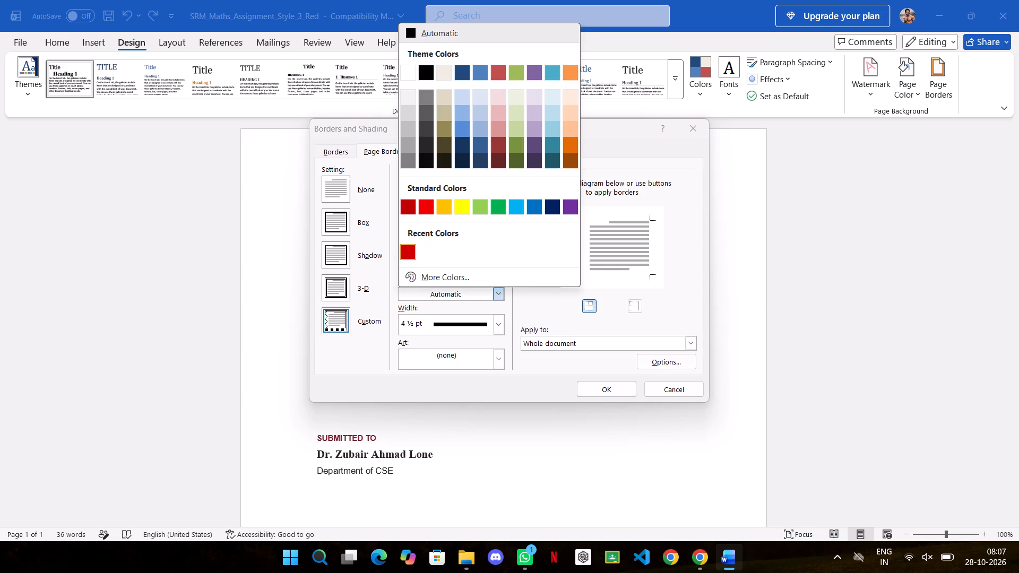
left_click(406, 204)
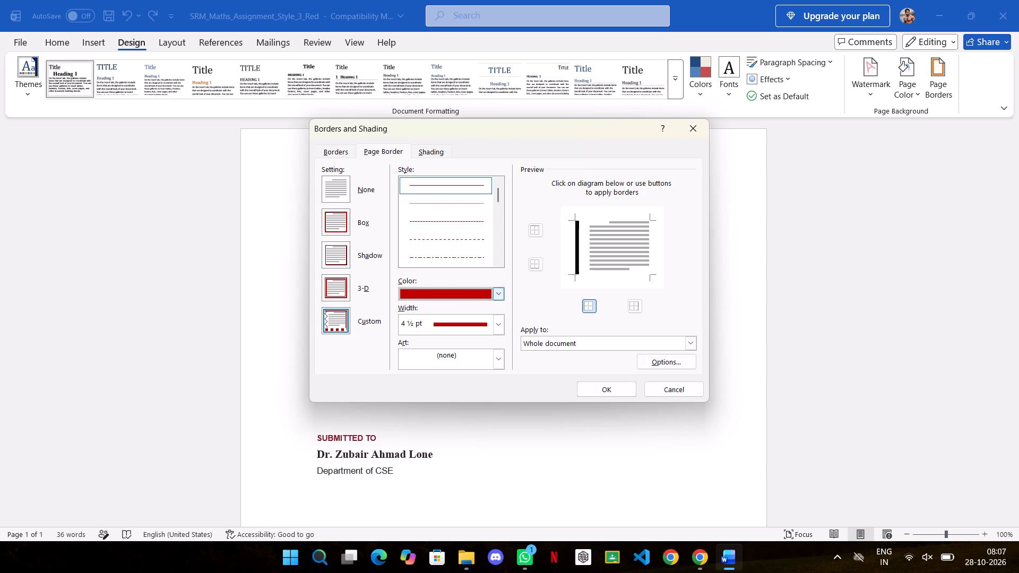
left_click(498, 291)
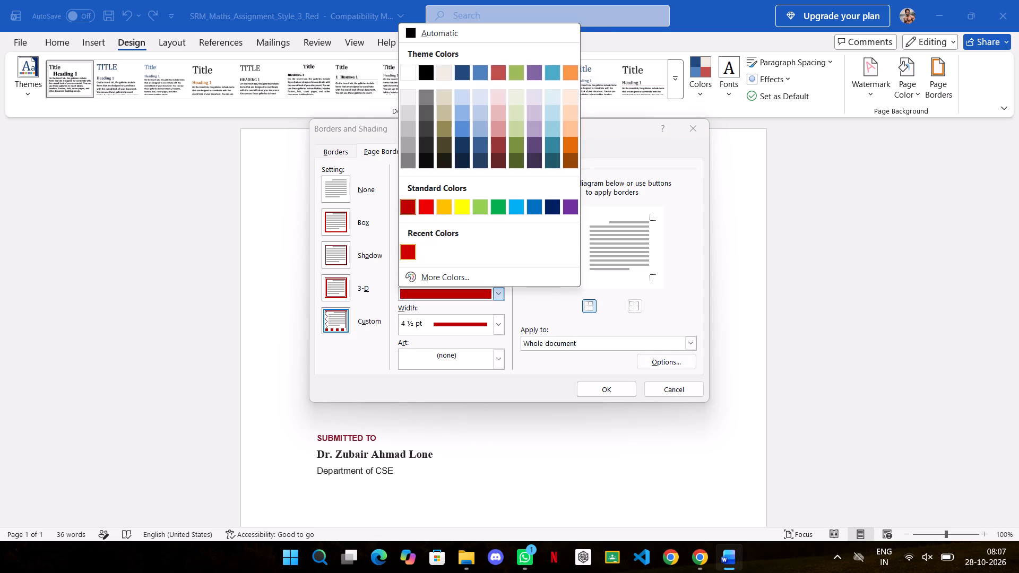
left_click(405, 255)
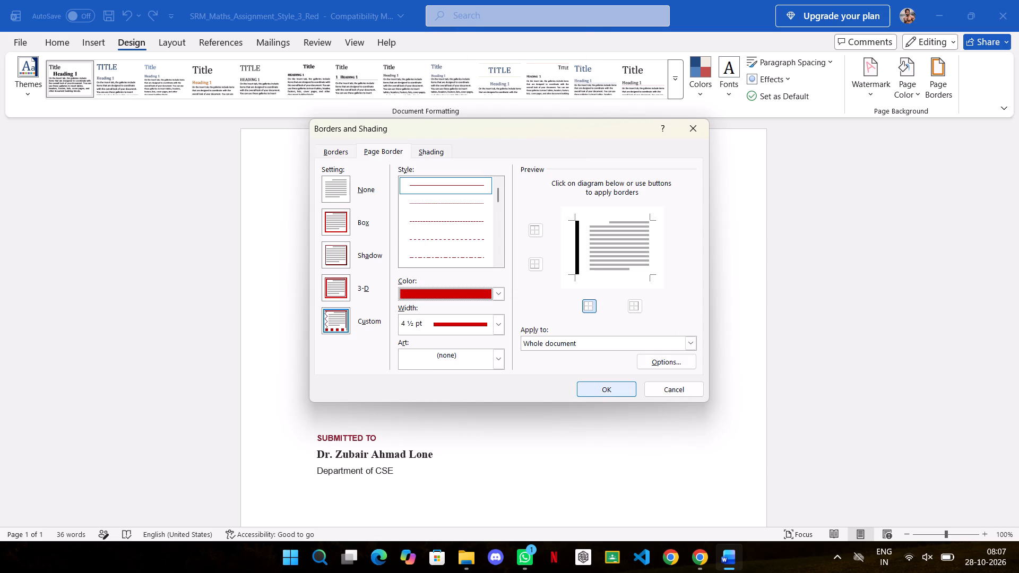
left_click(694, 343)
left_click(694, 343)
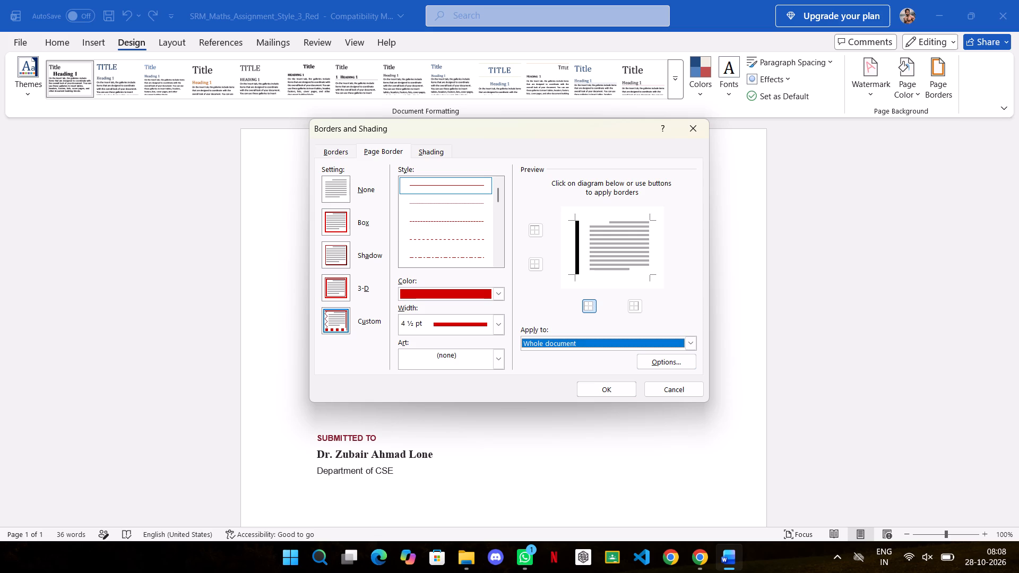
Set the page border width to 3 pt, redraw the left edge and add the right, top and bottom edges in red, and apply.
left_click_drag(499, 336, 498, 322)
left_click(498, 322)
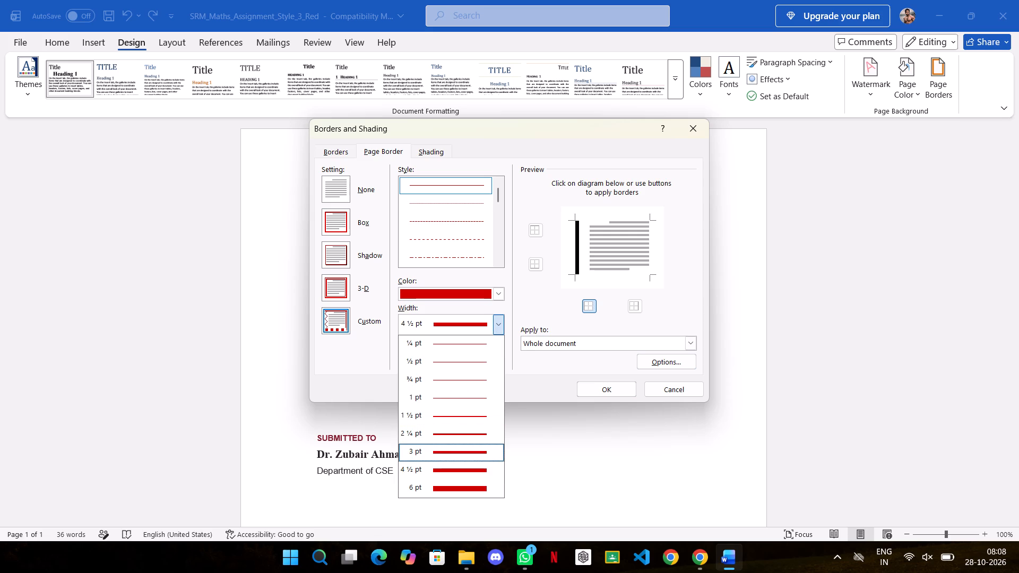
left_click(476, 453)
left_click(639, 304)
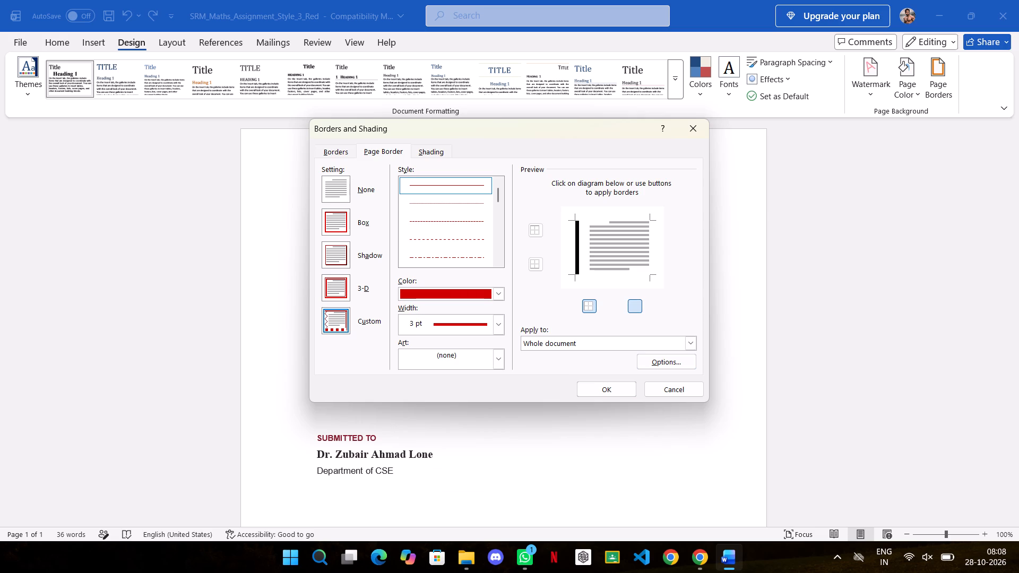
left_click(539, 233)
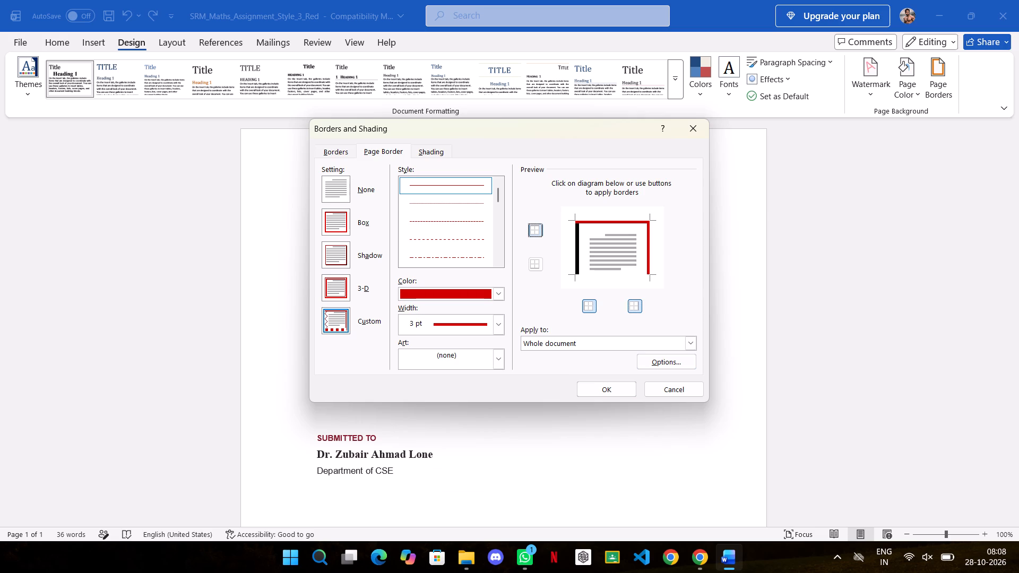
left_click_drag(534, 261, 585, 300)
left_click(585, 300)
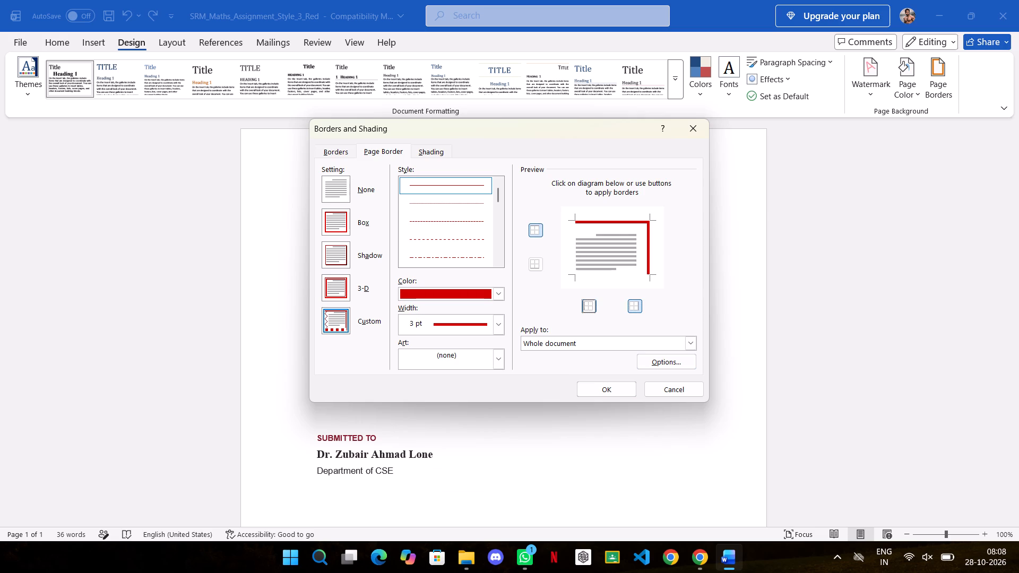
left_click(585, 300)
left_click(534, 257)
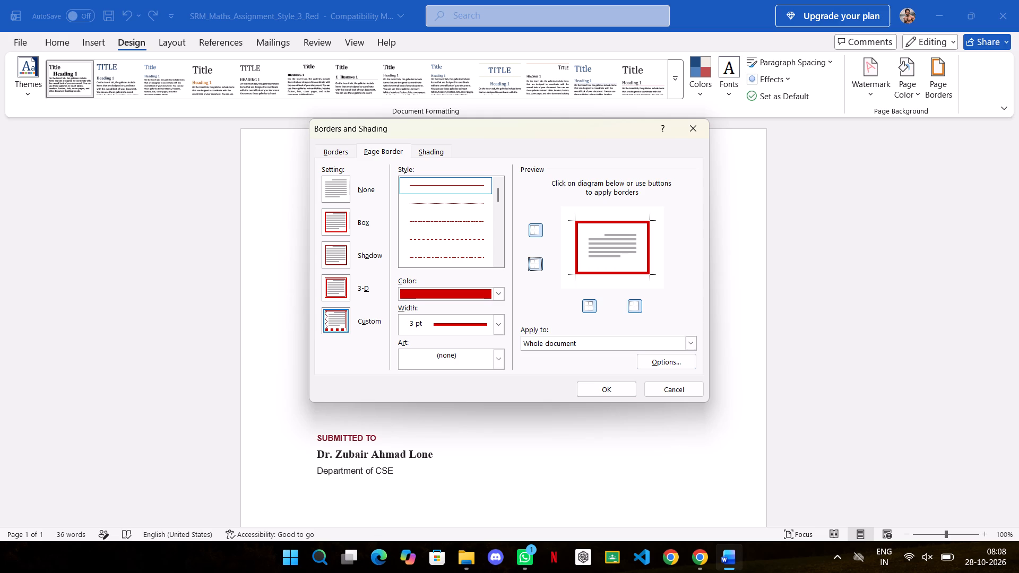
left_click(598, 388)
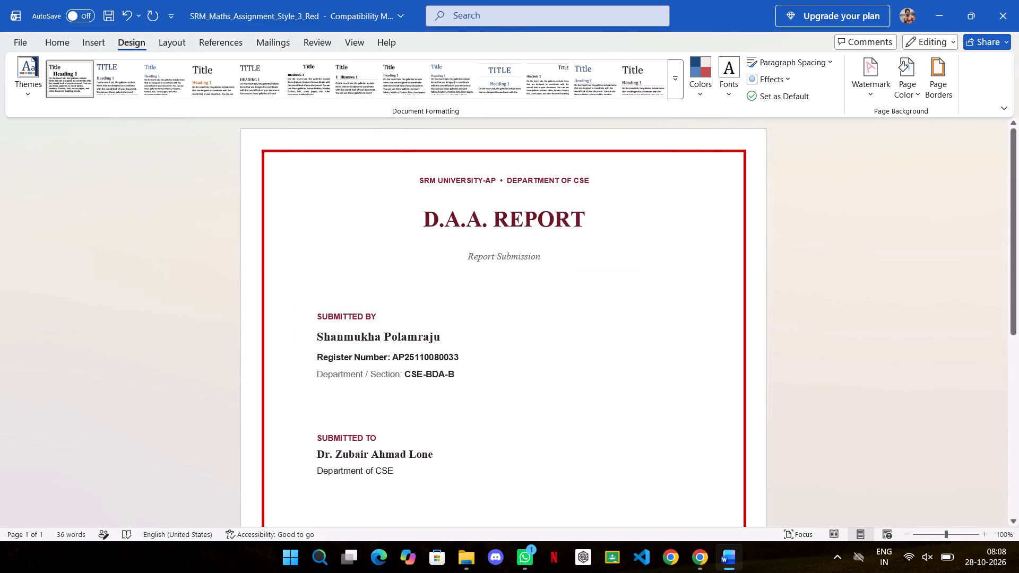
Remove the right, bottom and top edges from the red page border, pick a 6 pt width, and apply the settings.
scroll(656, 345, "down", 10)
scroll(656, 345, "up", 10)
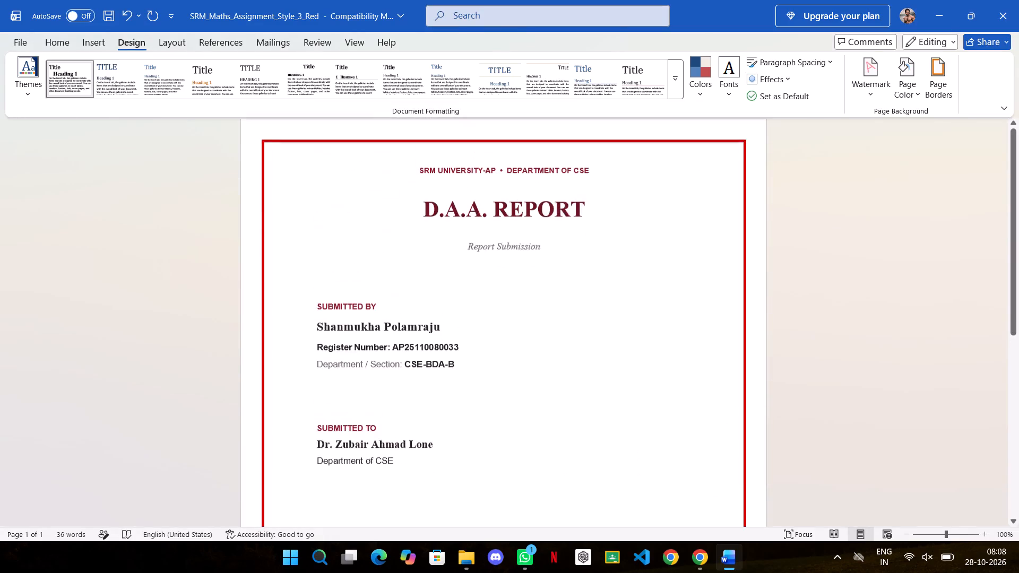
scroll(656, 345, "down", 4)
scroll(656, 345, "up", 3)
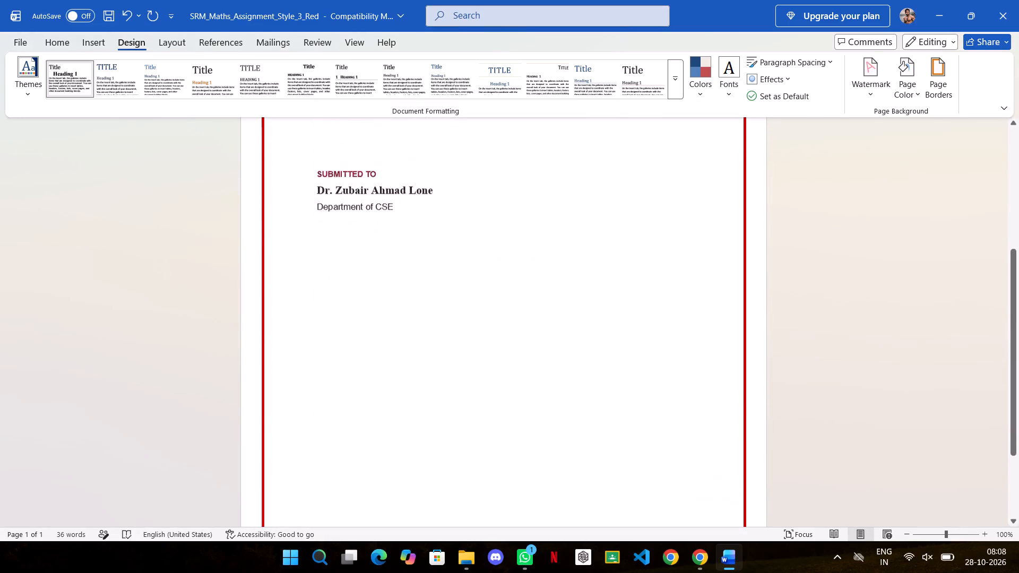
scroll(656, 345, "up", 6)
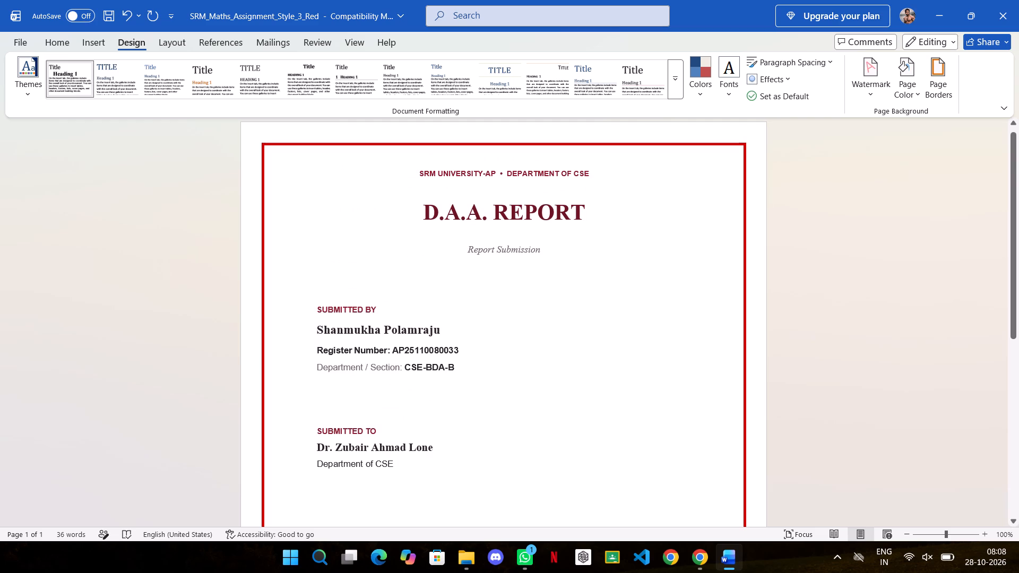
left_click(943, 84)
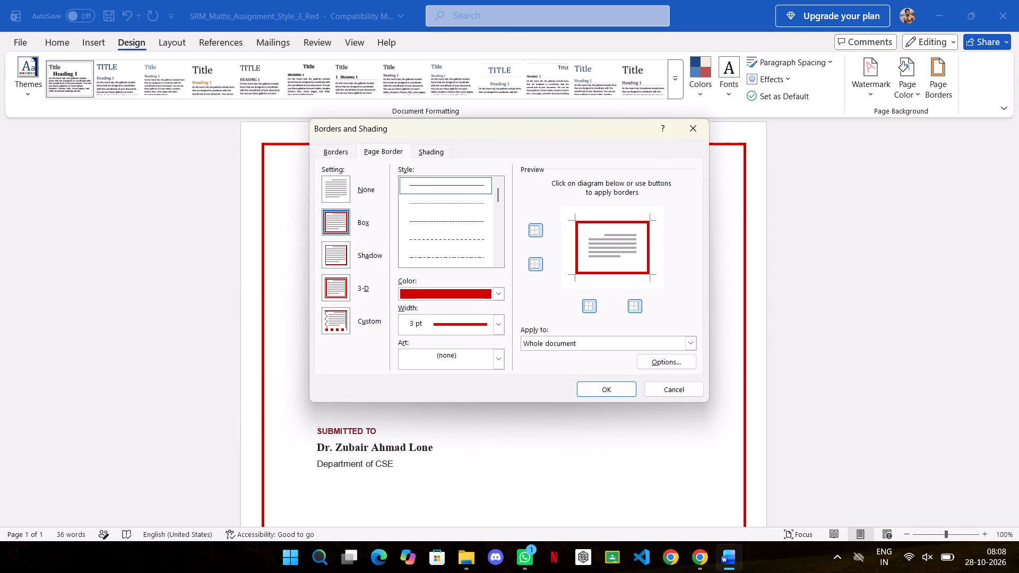
left_click(628, 302)
left_click(538, 261)
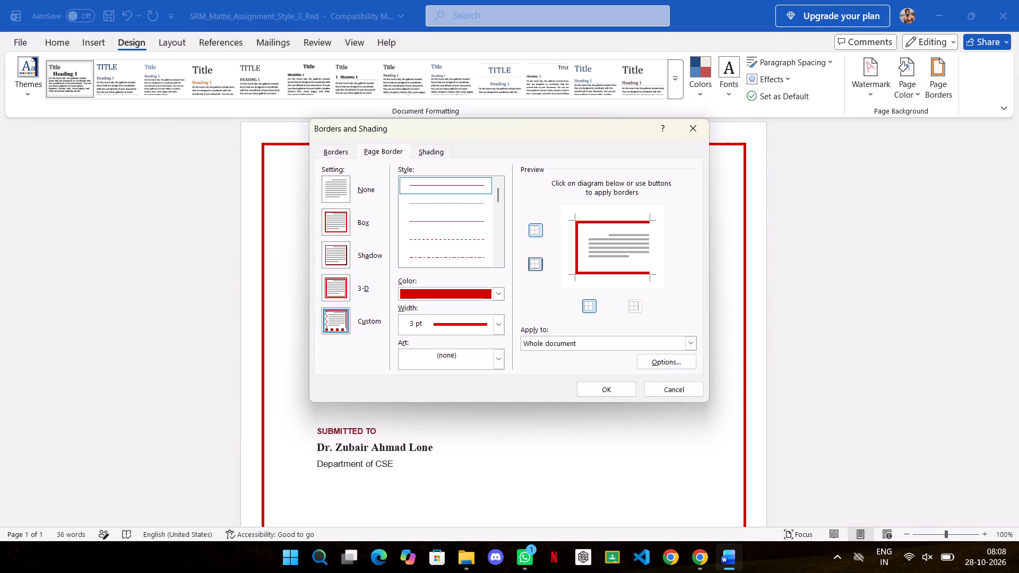
left_click(537, 232)
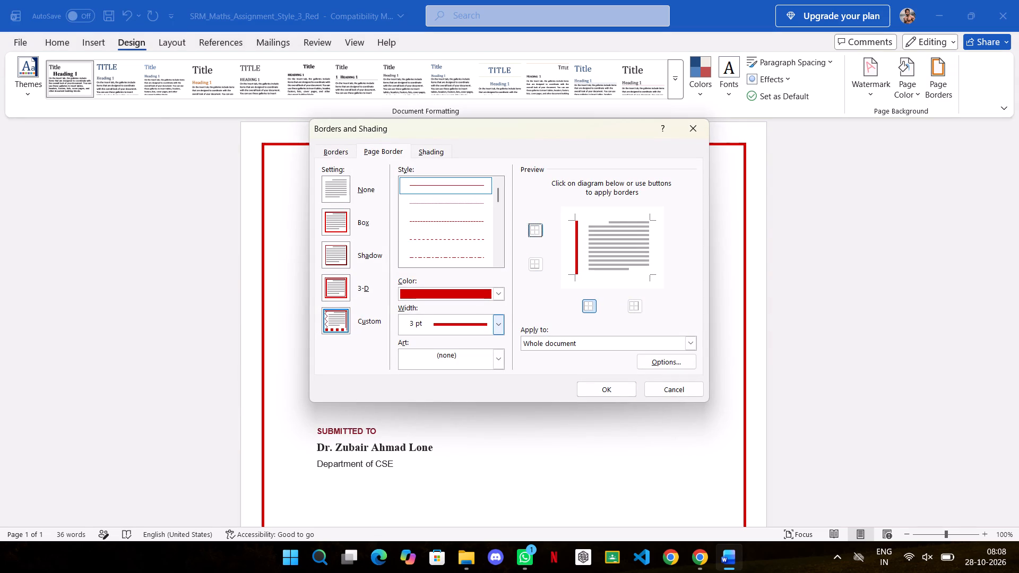
left_click(501, 329)
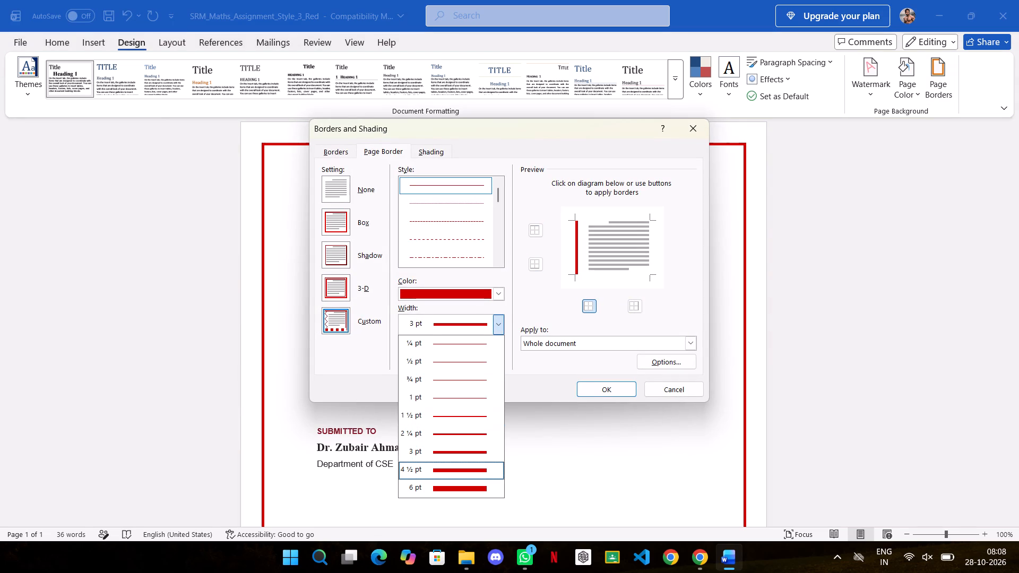
left_click(465, 484)
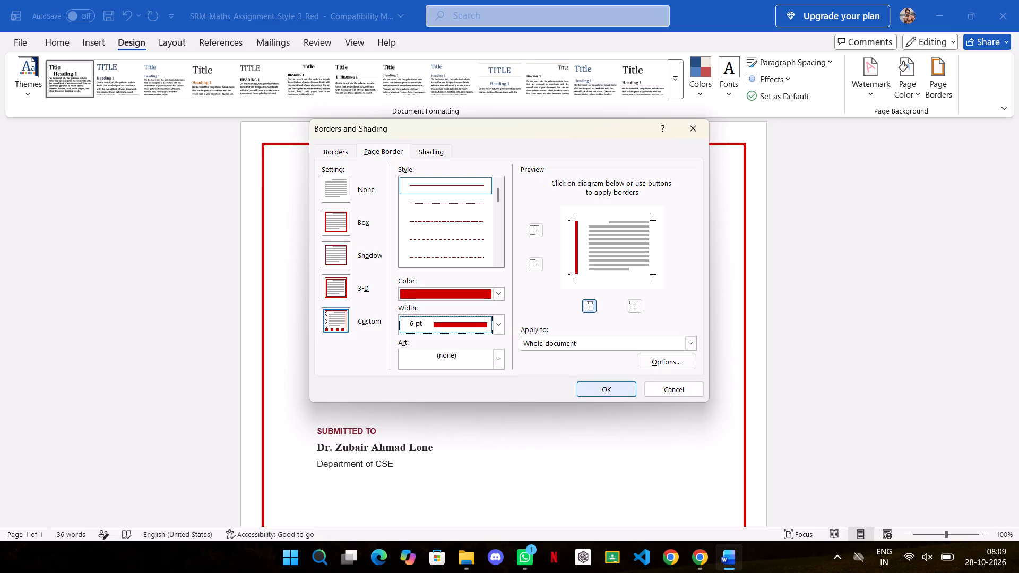
left_click(598, 391)
scroll(663, 321, "up", 8)
scroll(663, 321, "down", 12)
scroll(663, 321, "up", 10)
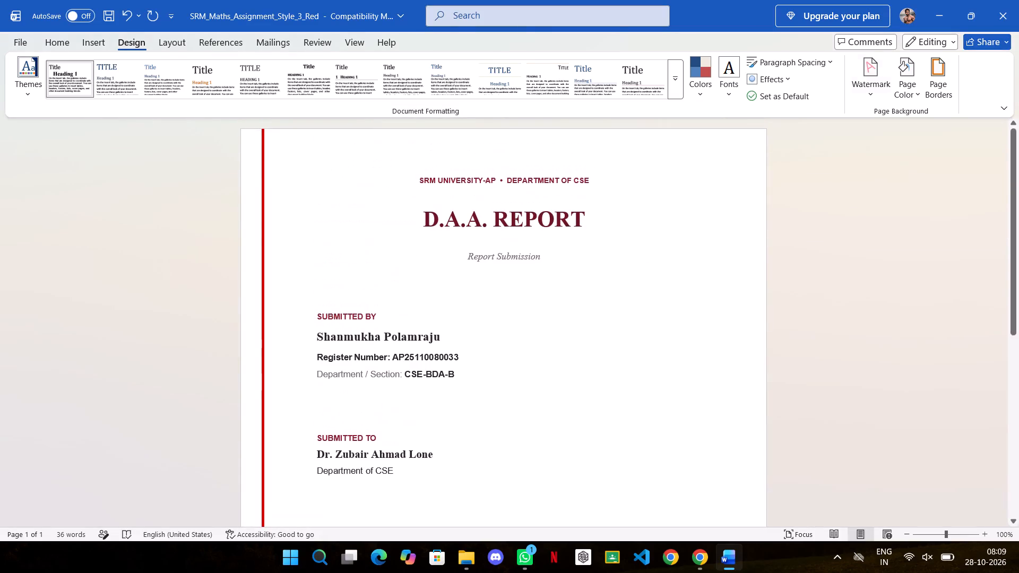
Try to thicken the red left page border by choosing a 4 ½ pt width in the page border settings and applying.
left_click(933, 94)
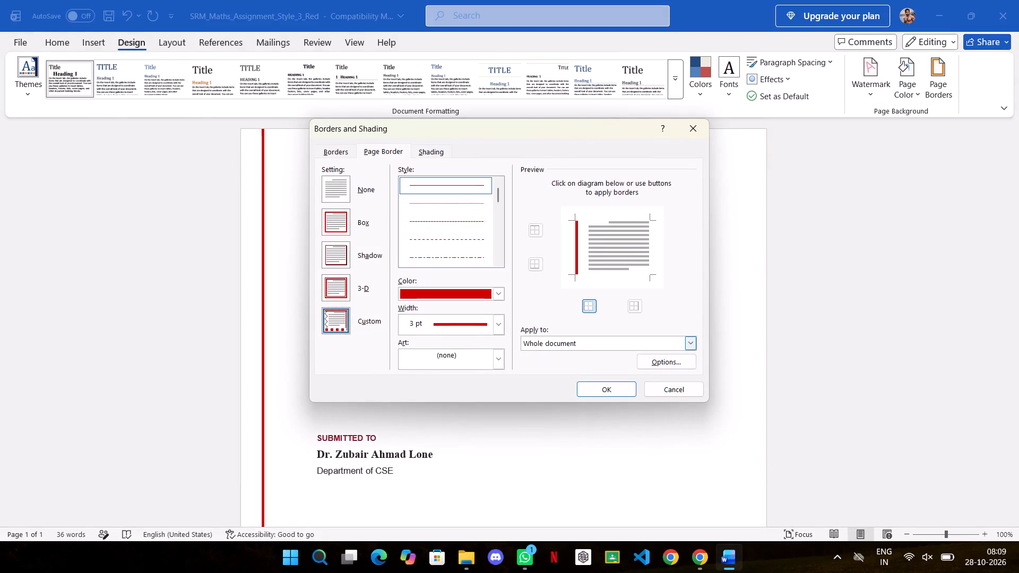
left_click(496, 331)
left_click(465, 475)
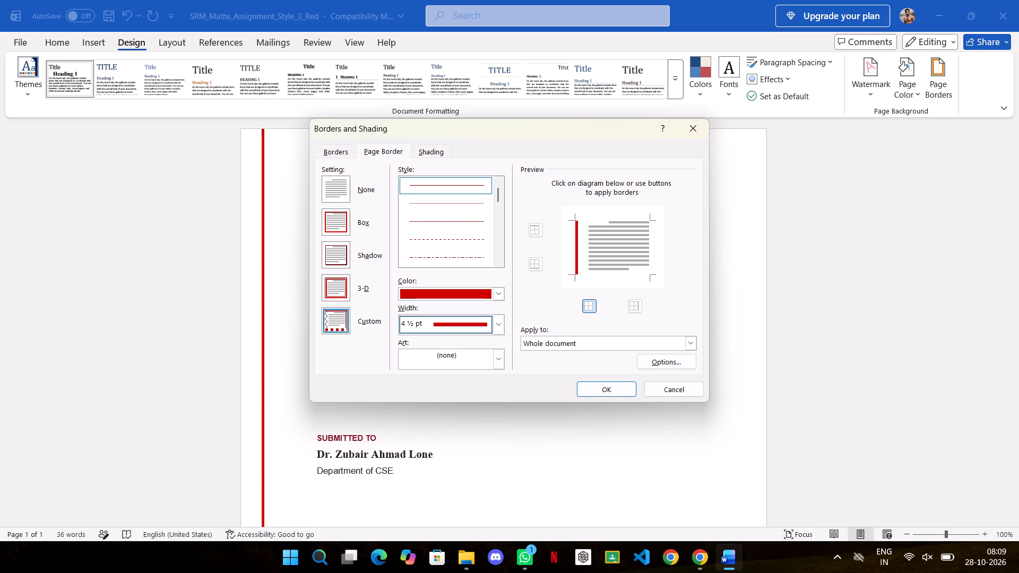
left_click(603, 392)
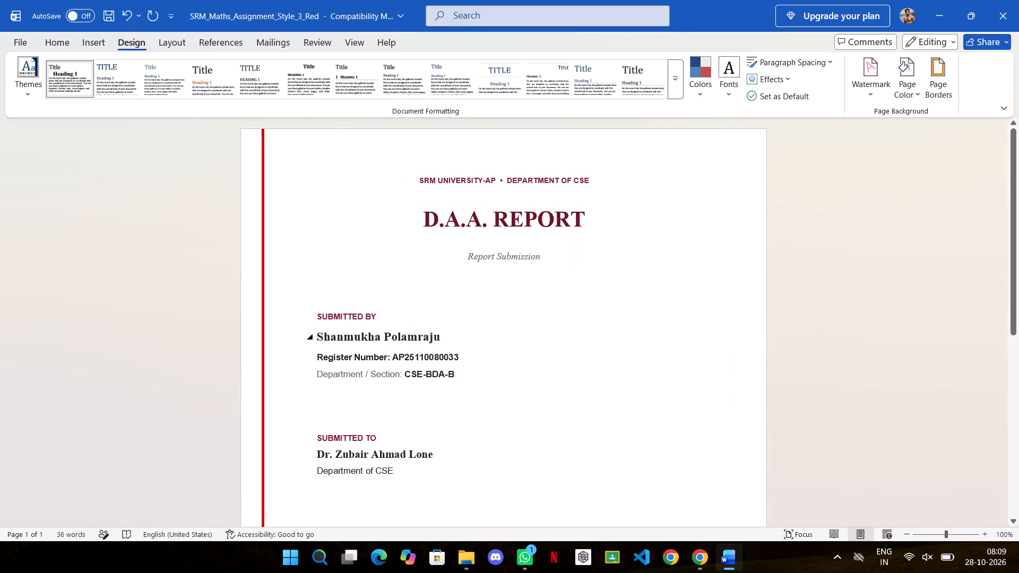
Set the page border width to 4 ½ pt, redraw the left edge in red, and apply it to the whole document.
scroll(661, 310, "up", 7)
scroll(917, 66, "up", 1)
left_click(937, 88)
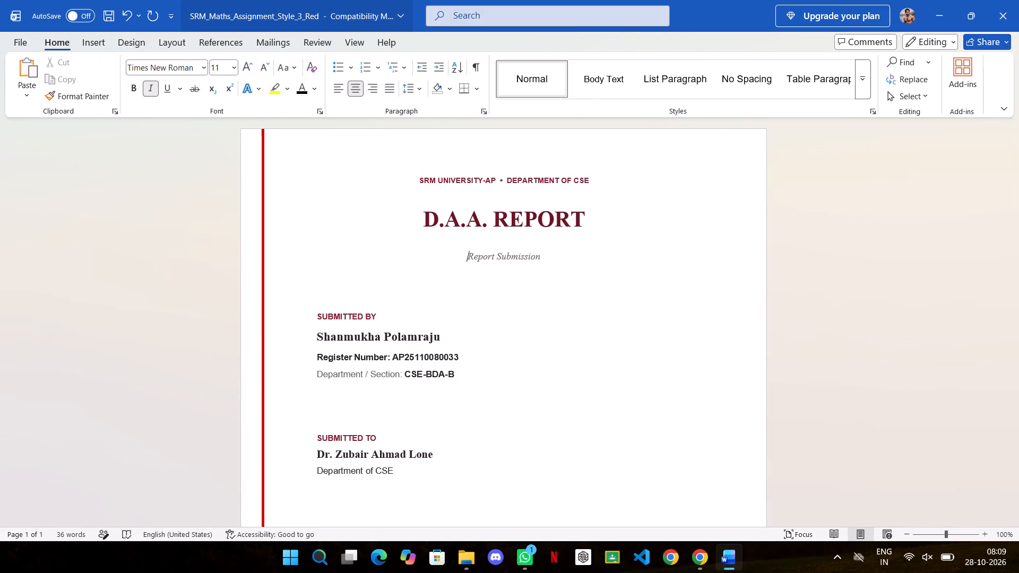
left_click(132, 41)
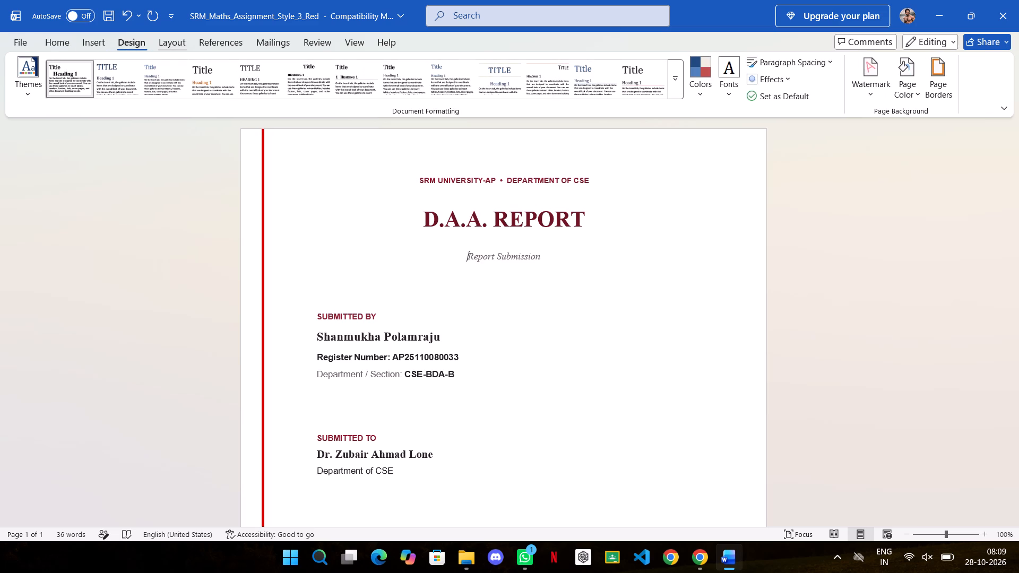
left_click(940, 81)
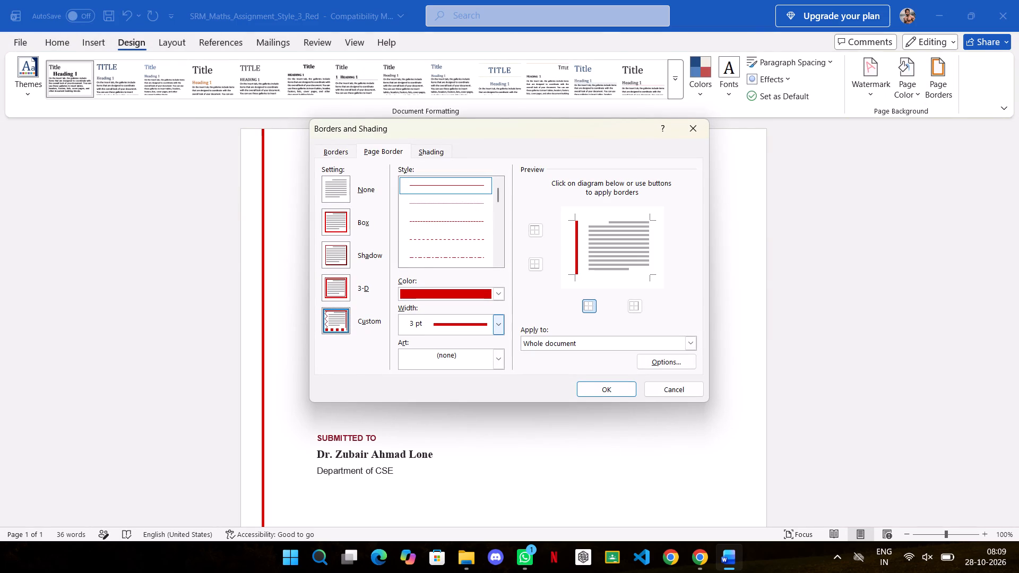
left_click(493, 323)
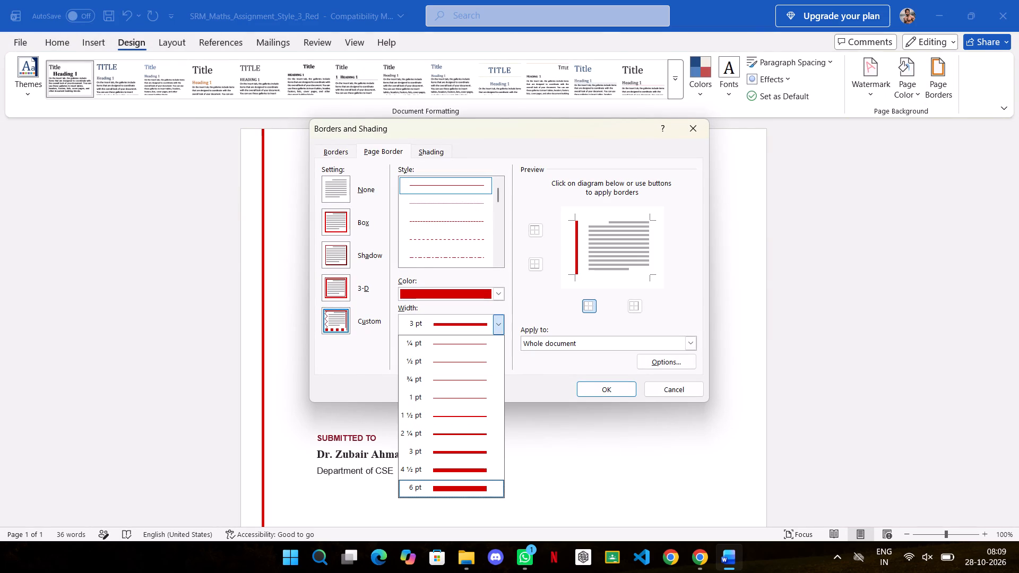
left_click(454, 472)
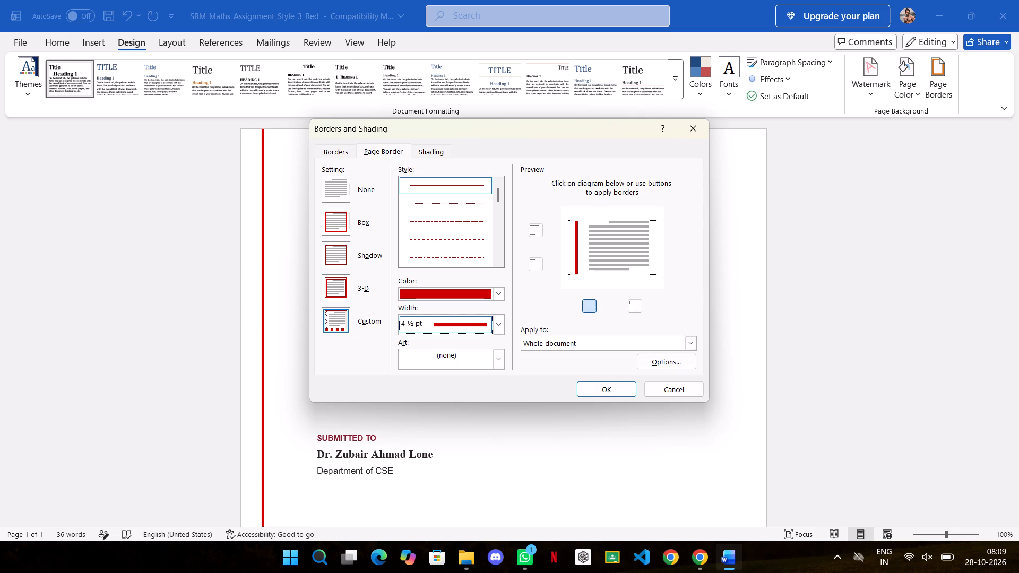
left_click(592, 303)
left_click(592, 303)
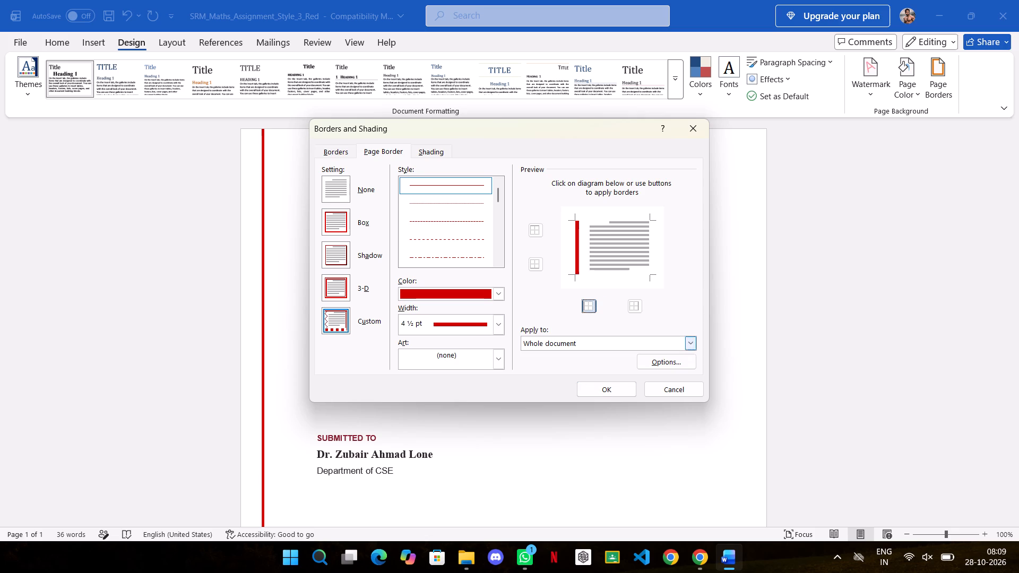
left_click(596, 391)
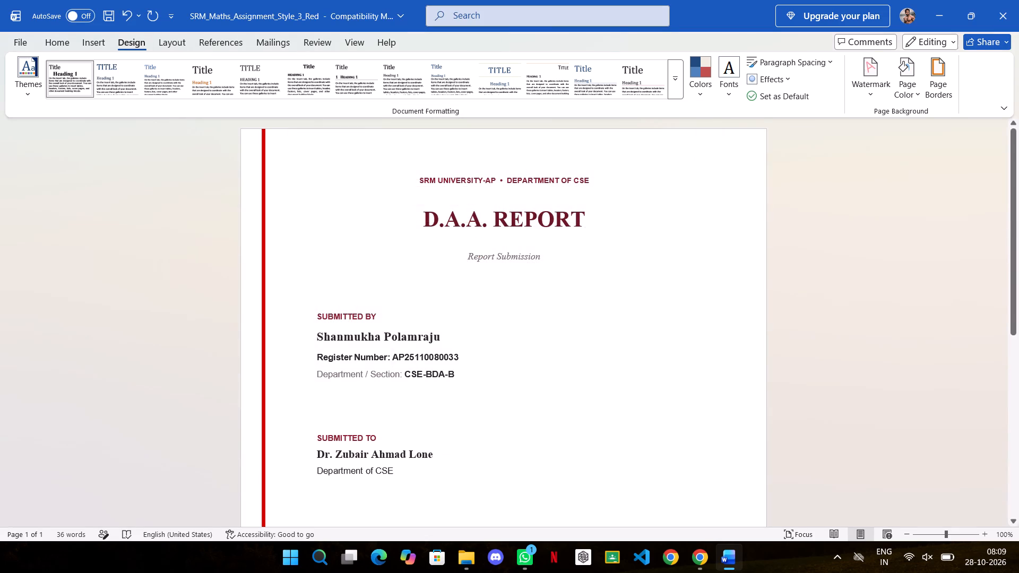
Set the page border width to 6 pt, limit it to "This section - First page only", redraw the left edge, and apply.
scroll(674, 352, "up", 4)
left_click(942, 94)
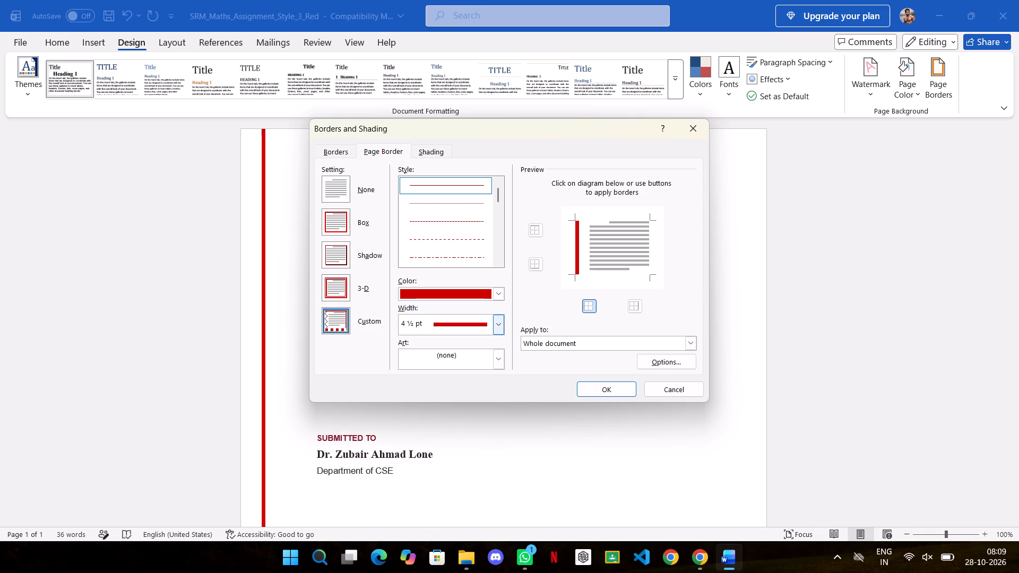
left_click(496, 325)
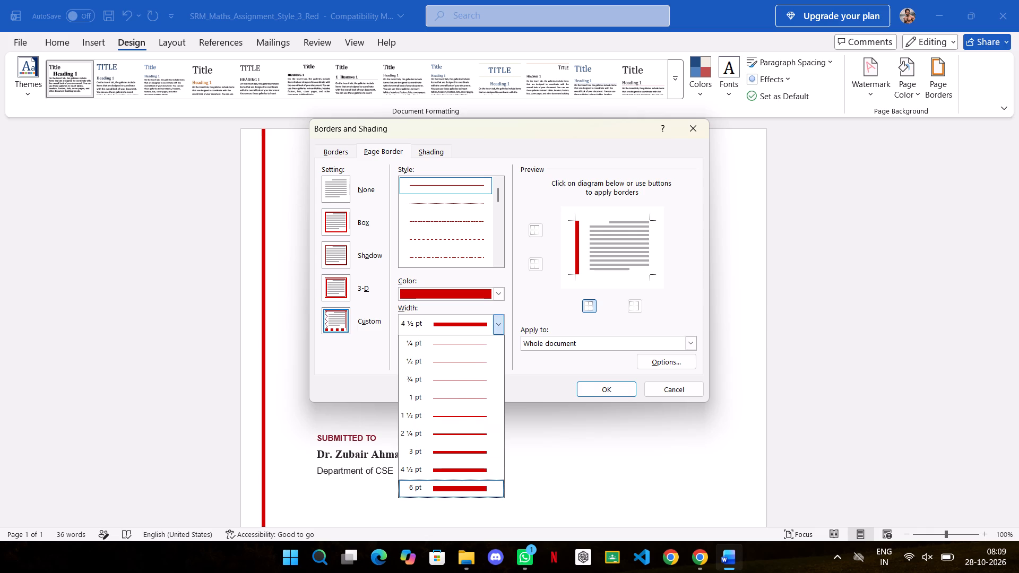
left_click(472, 482)
left_click(690, 343)
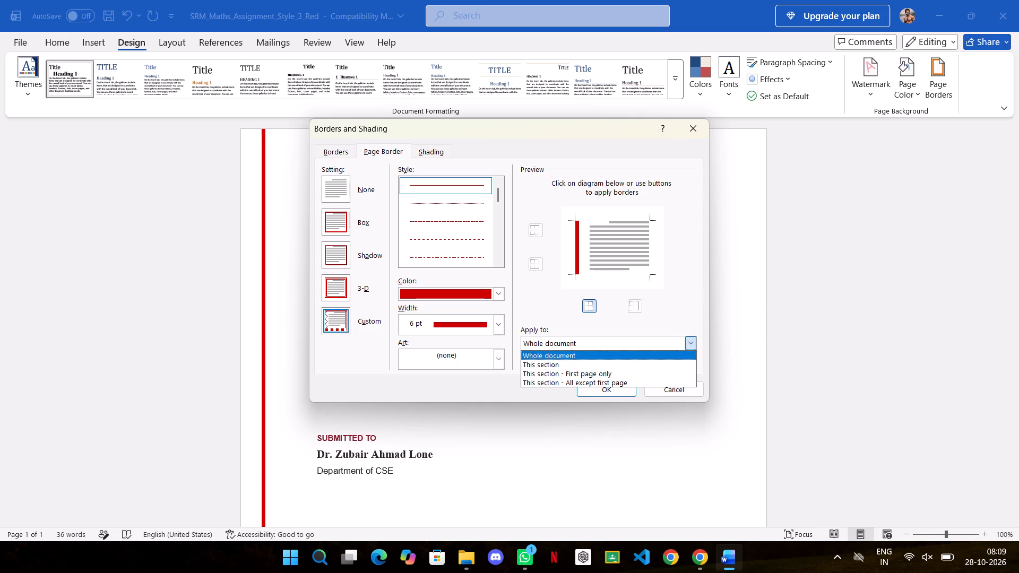
left_click(659, 363)
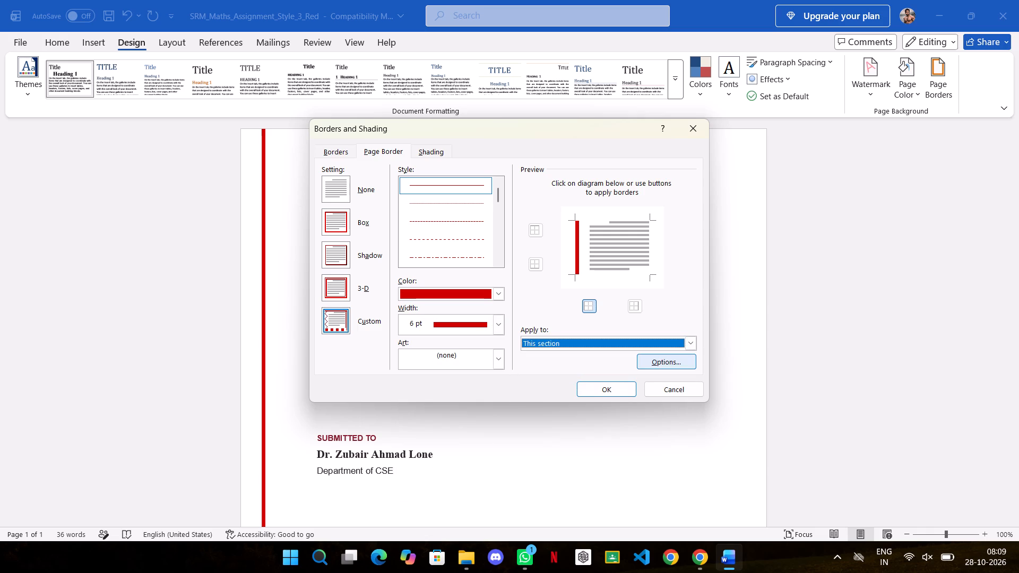
left_click(693, 342)
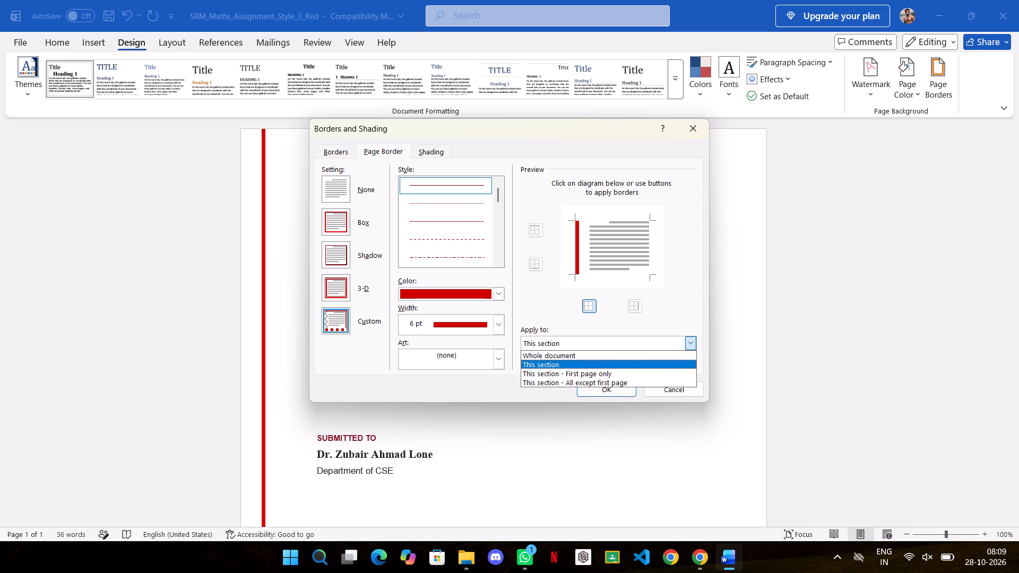
left_click(628, 376)
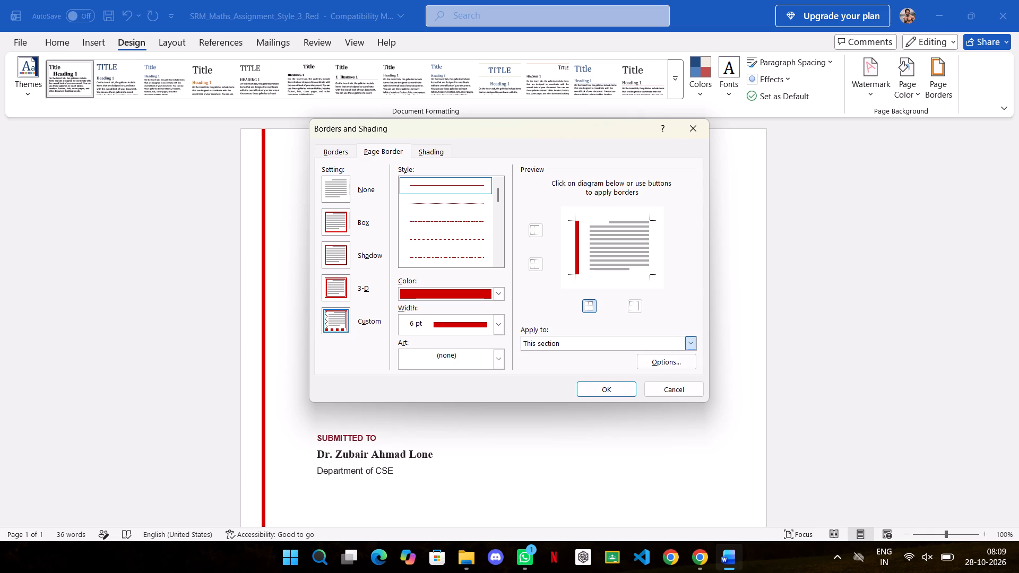
left_click(588, 301)
left_click(588, 301)
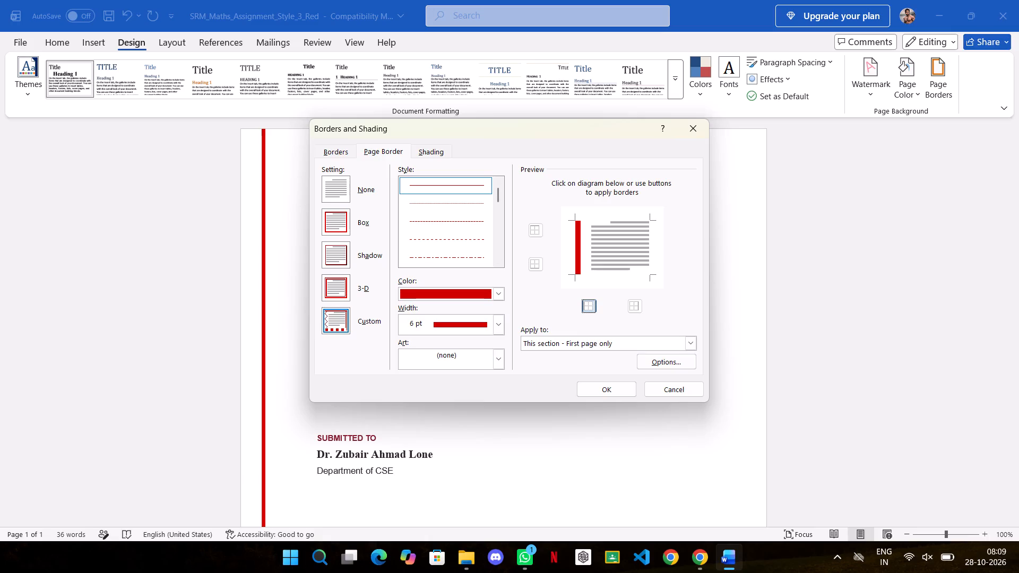
left_click(605, 385)
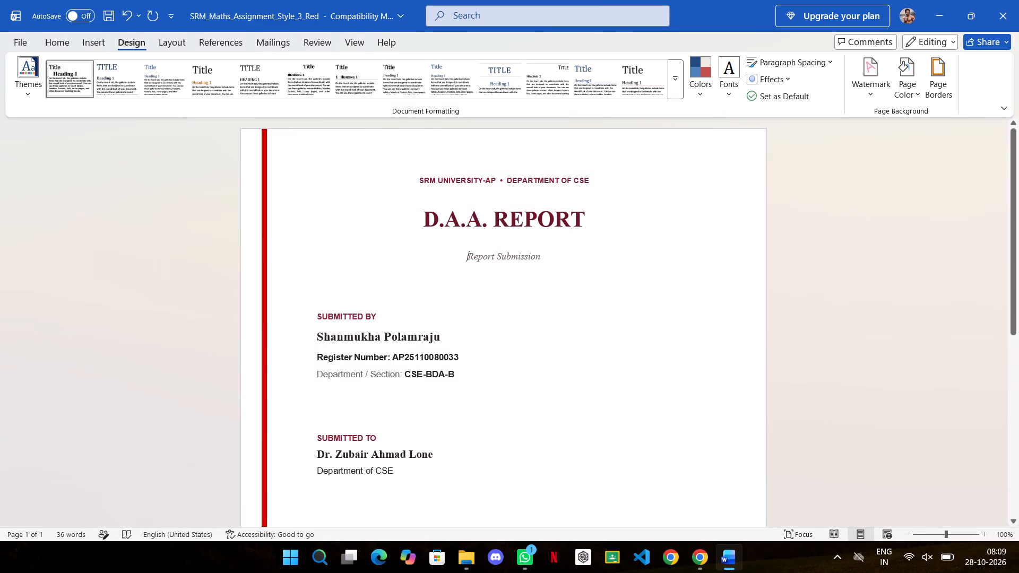
Add 1 ½ pt red right, top and bottom edges to the first-page border beside the thick left edge, and apply.
scroll(659, 348, "down", 8)
scroll(659, 348, "up", 8)
left_click(939, 85)
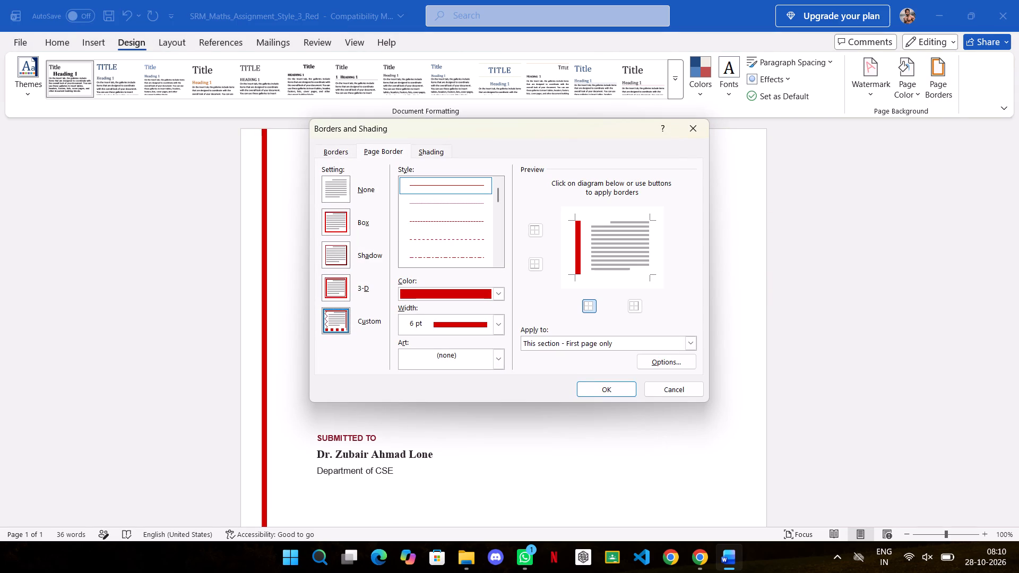
left_click(629, 307)
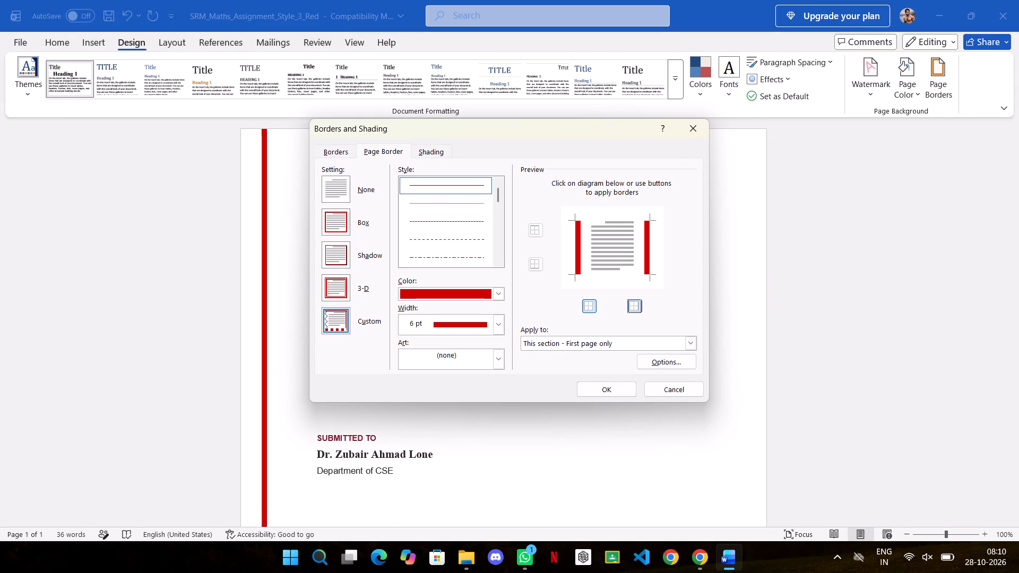
left_click(495, 323)
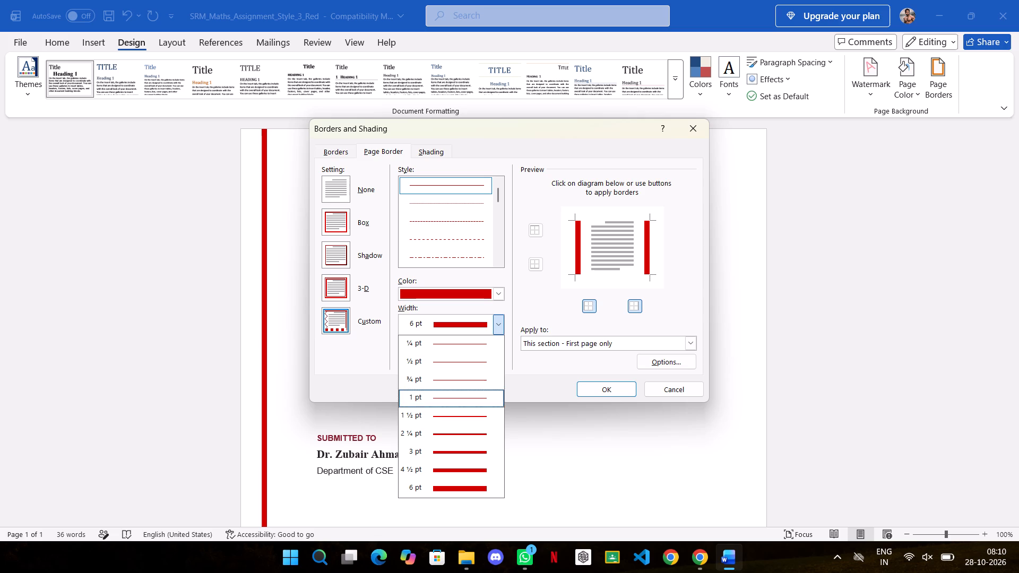
left_click(470, 418)
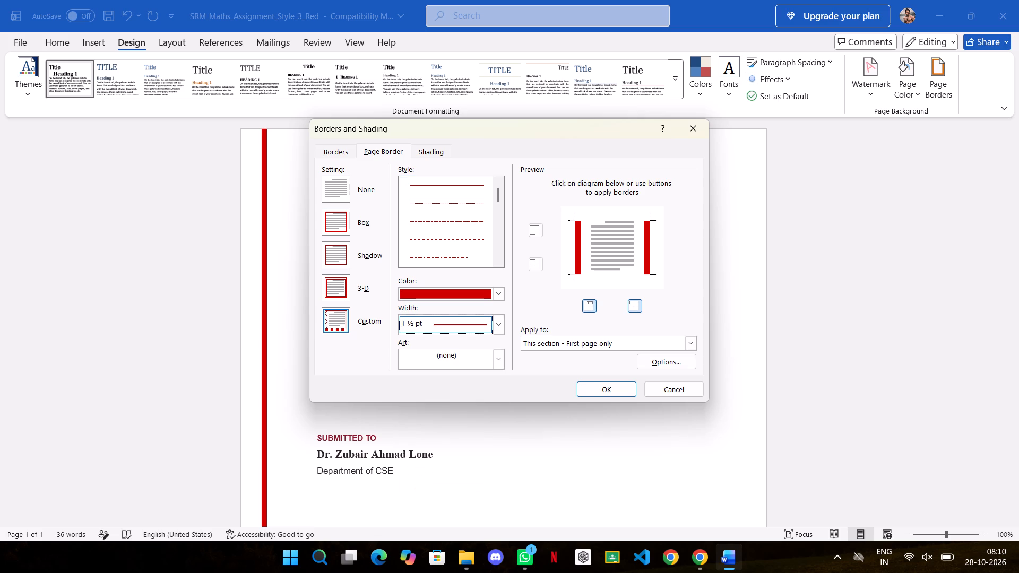
double_click(632, 308)
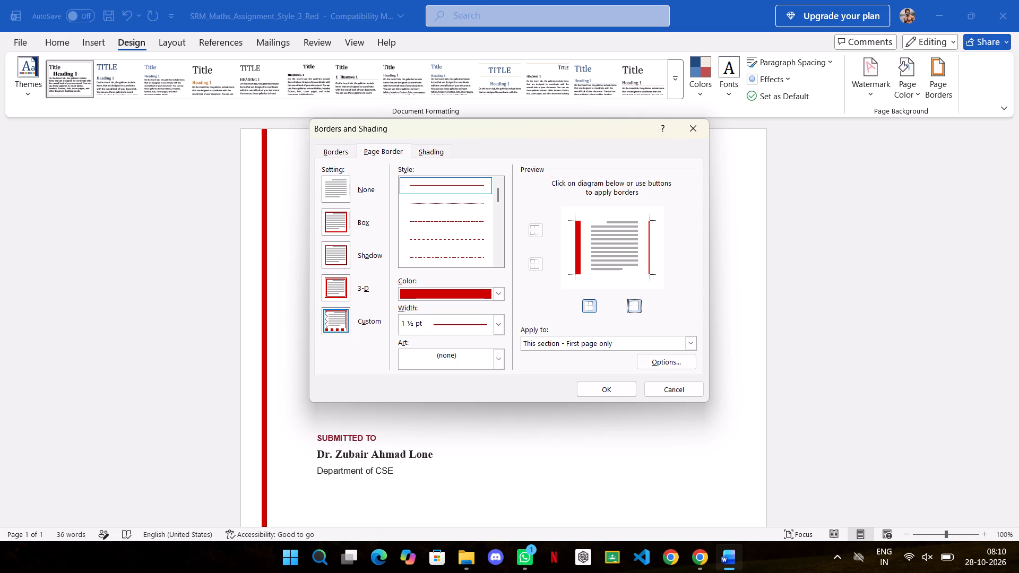
left_click(533, 224)
left_click(530, 267)
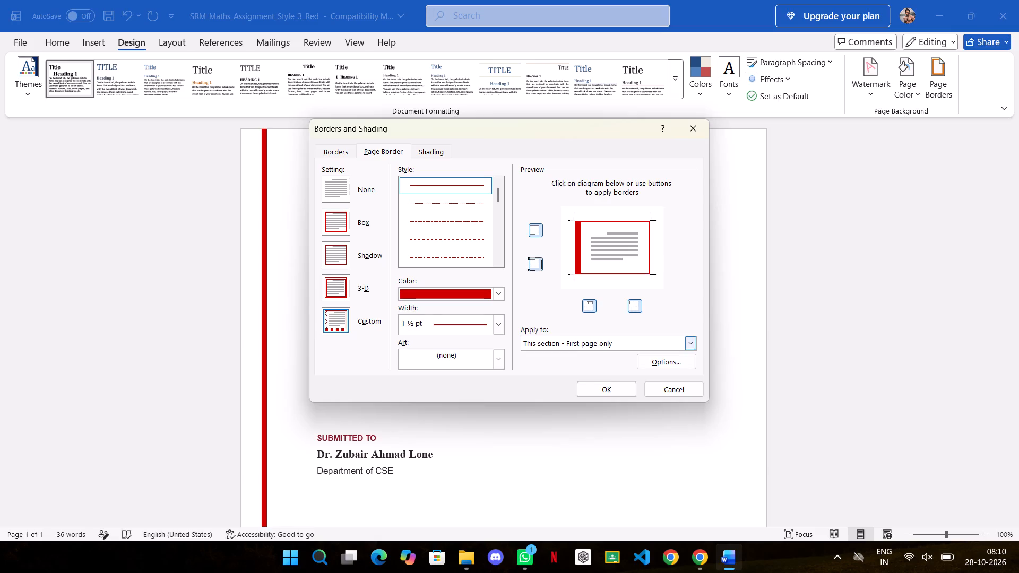
left_click(595, 392)
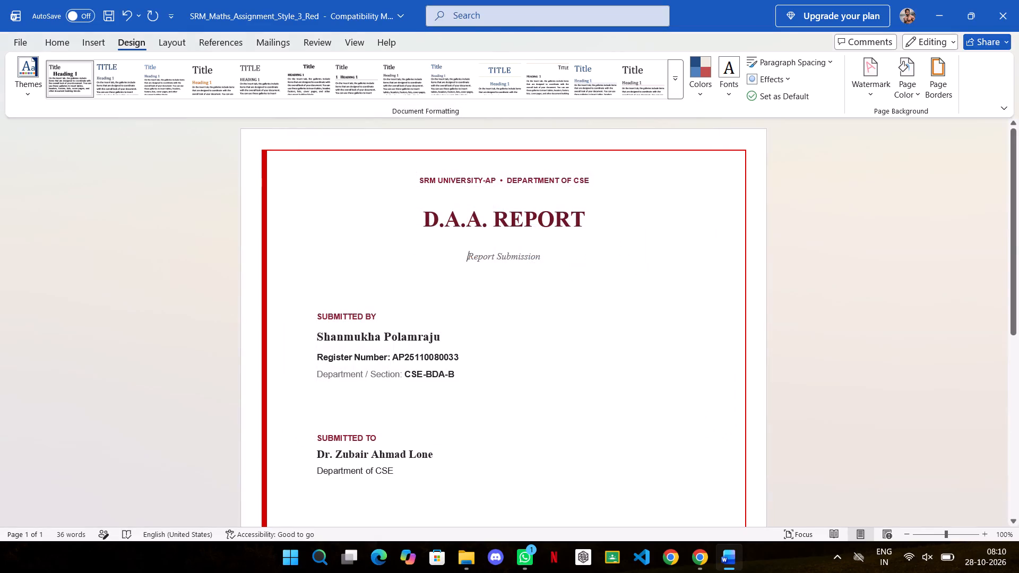
Check the border down the page, redraw its left edge at 6 pt width in the page border settings, and apply.
scroll(778, 381, "down", 20)
scroll(778, 381, "down", 4)
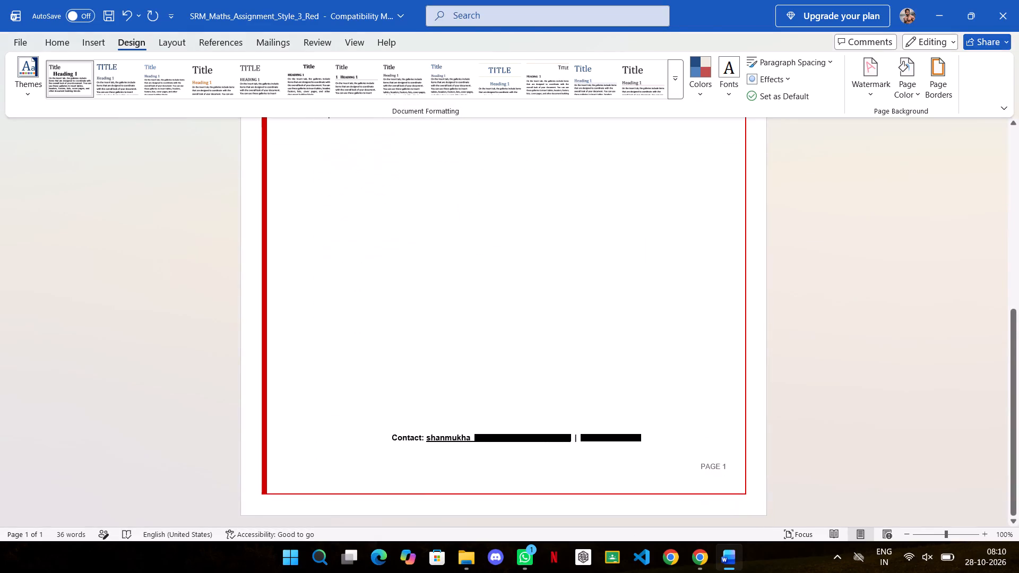
scroll(778, 381, "up", 10)
scroll(778, 381, "up", 11)
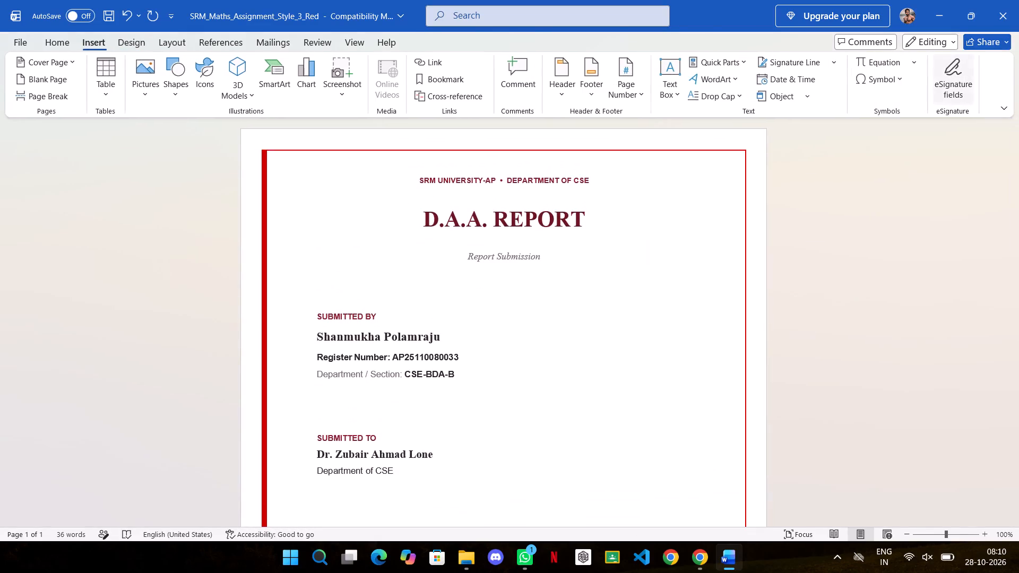
scroll(237, 67, "left", 10)
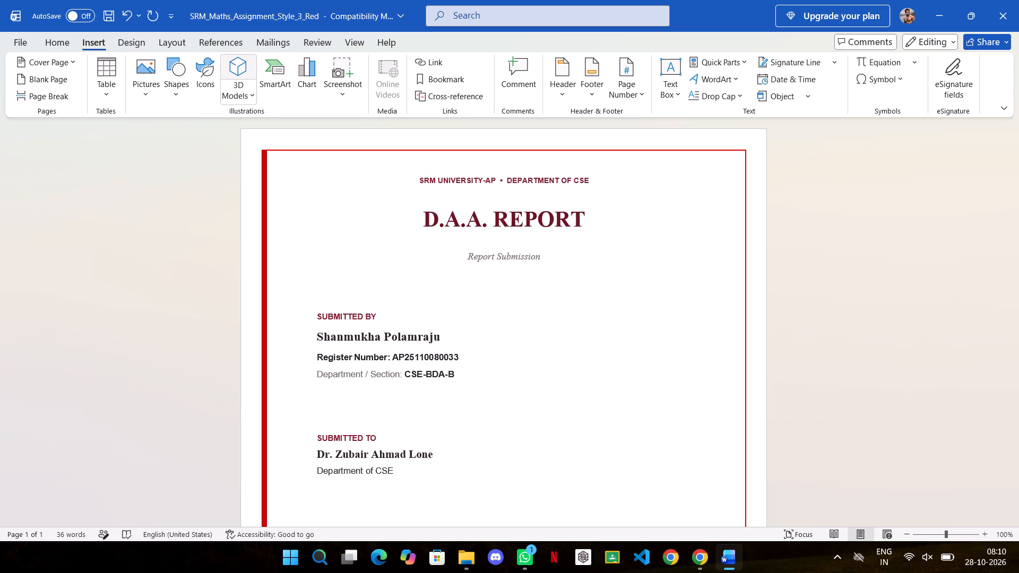
scroll(237, 67, "left", 1)
left_click(130, 44)
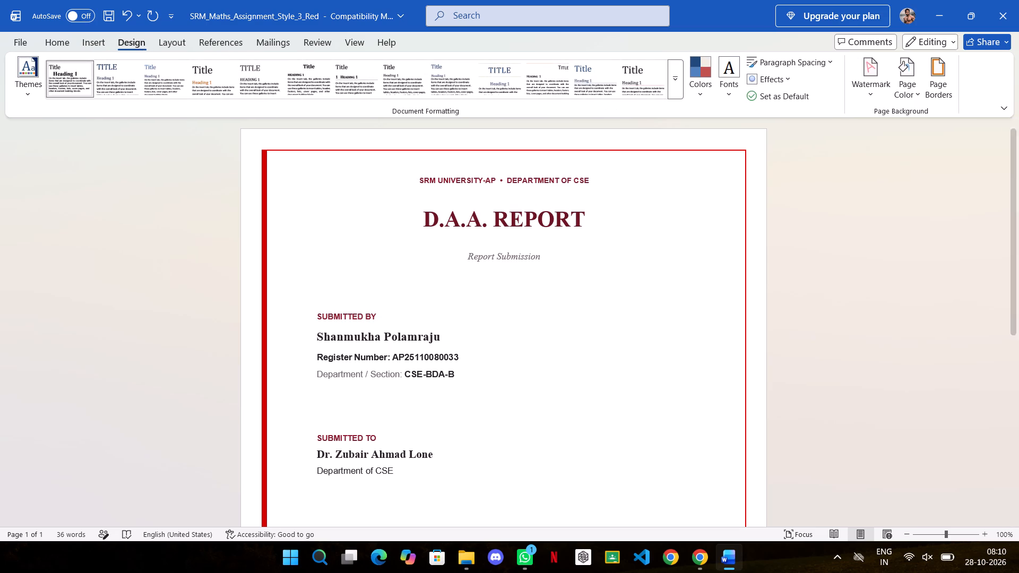
left_click(952, 79)
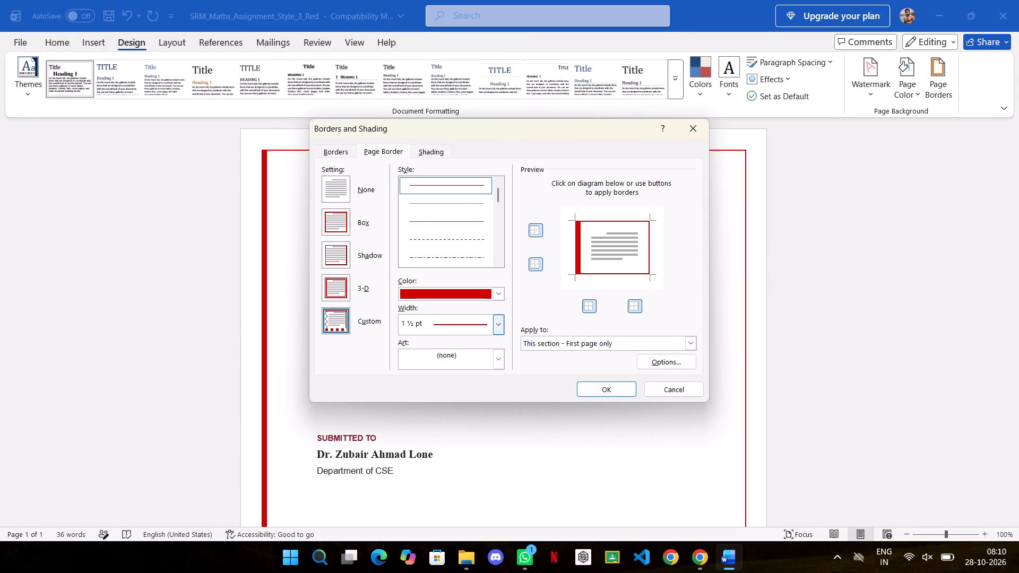
left_click(495, 325)
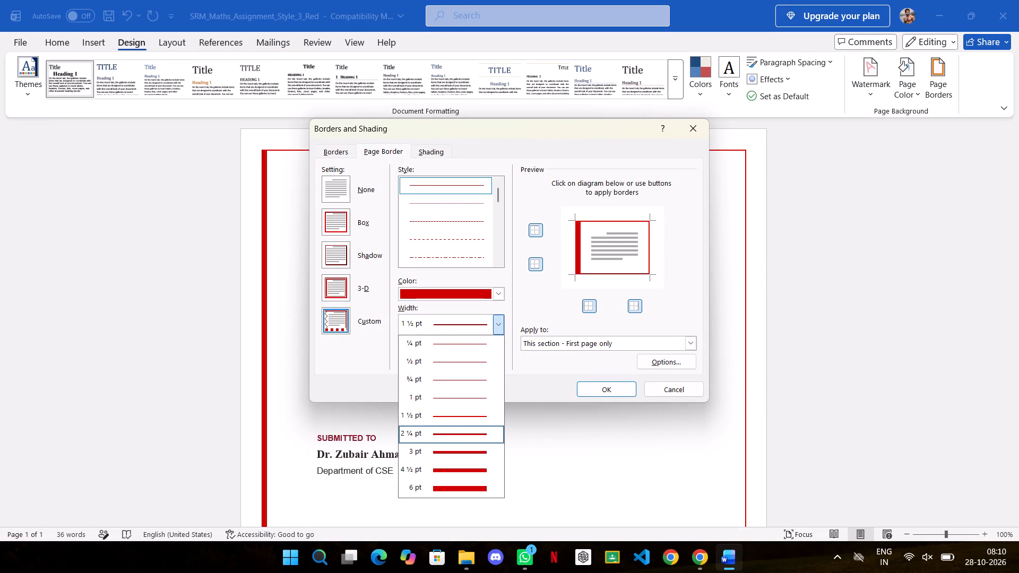
left_click(462, 492)
left_click(587, 305)
left_click(587, 305)
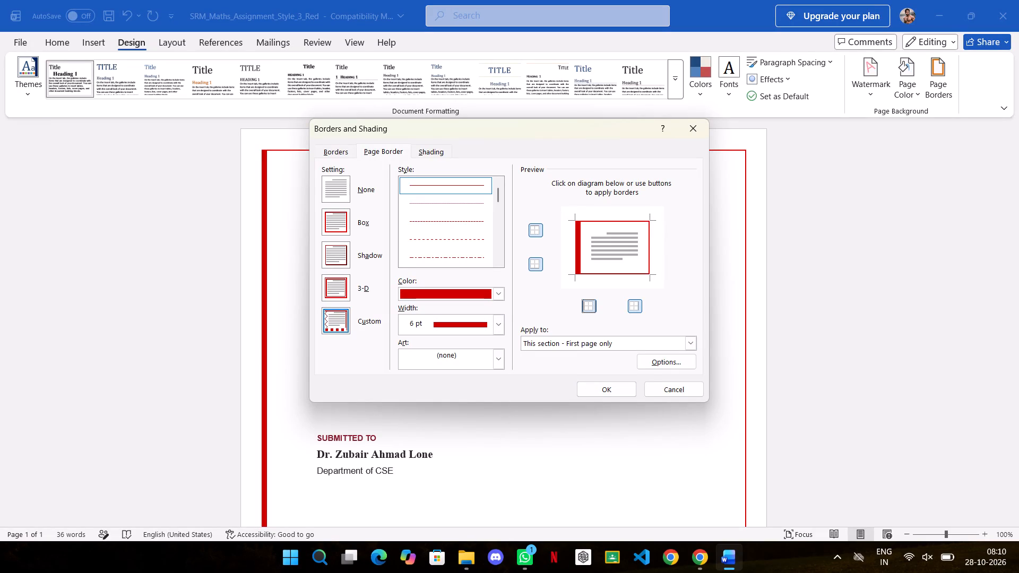
left_click(591, 386)
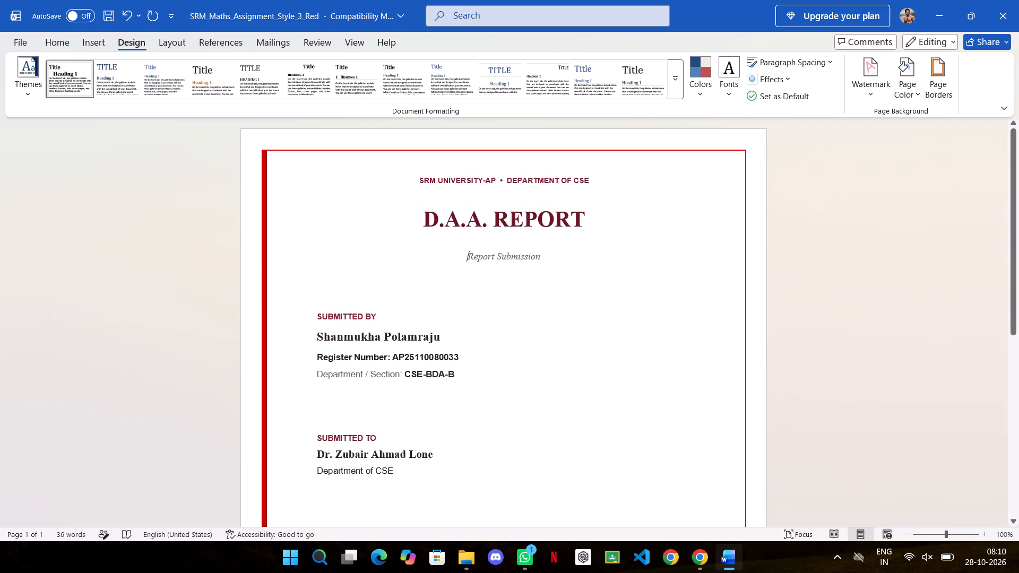
Remove the left edge of the first-page border, redraw it at 6 pt width in red, and apply.
left_click(943, 80)
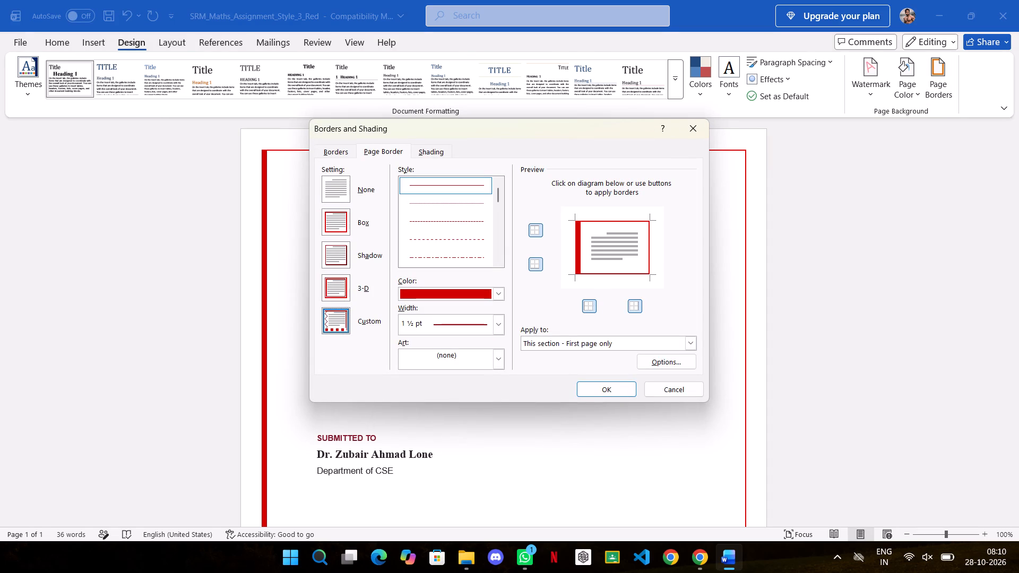
left_click(585, 301)
left_click(589, 303)
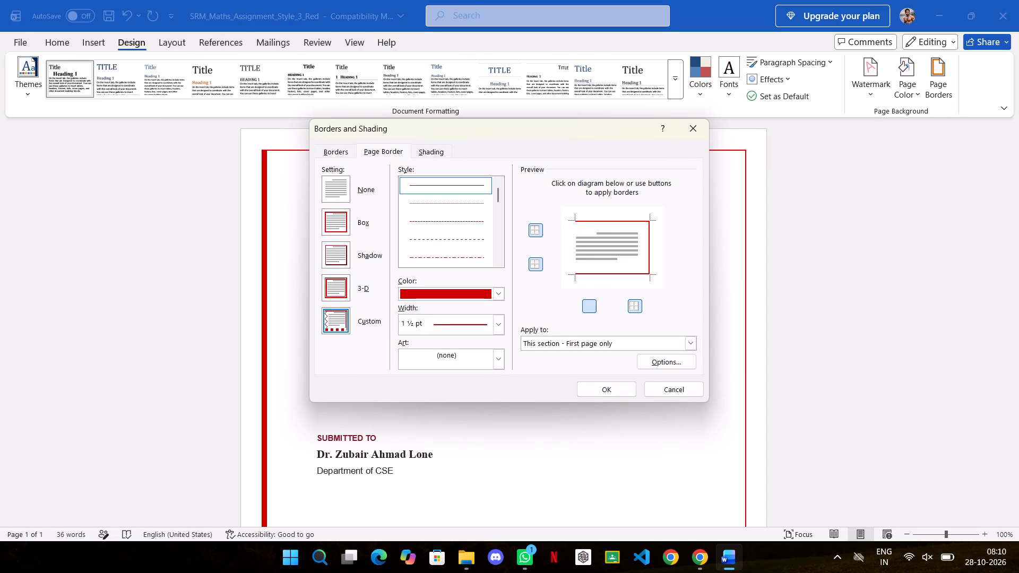
left_click(496, 328)
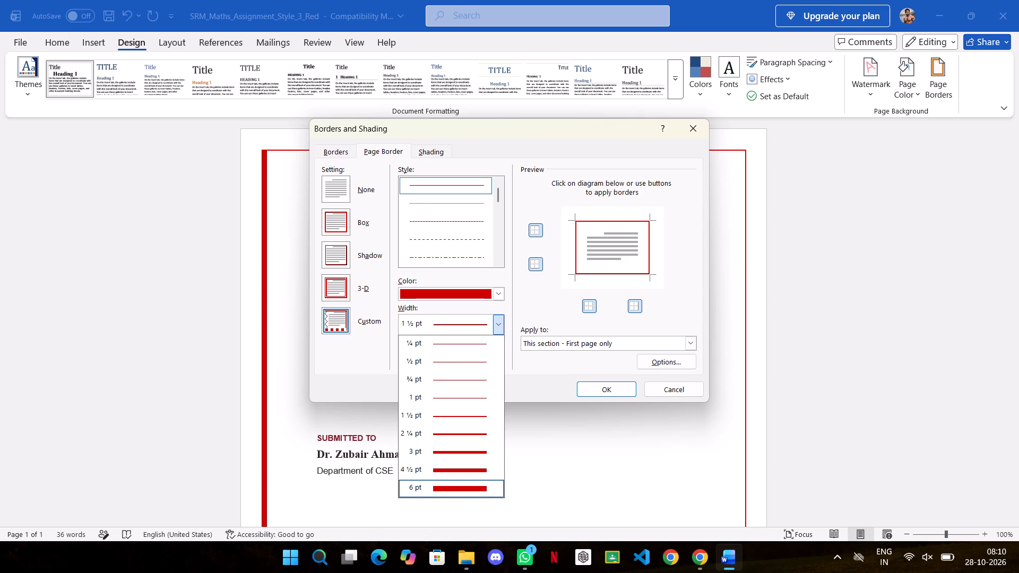
left_click(462, 485)
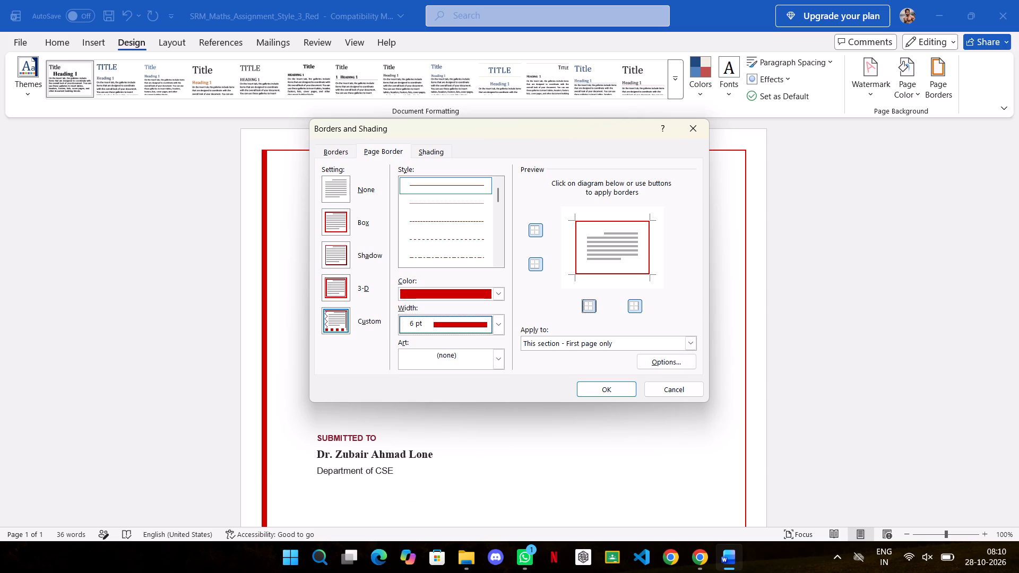
left_click(588, 306)
left_click(588, 306)
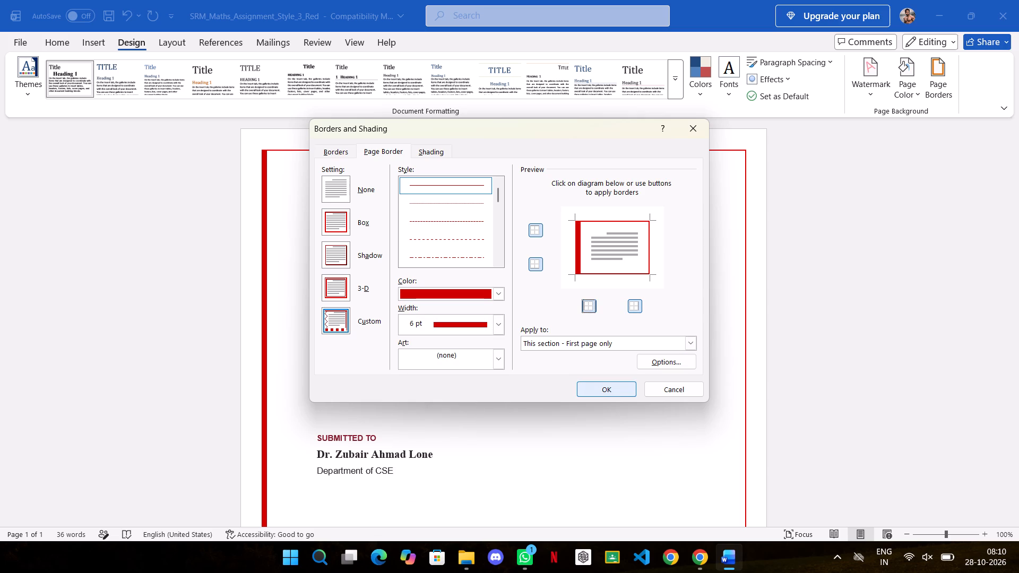
left_click(594, 387)
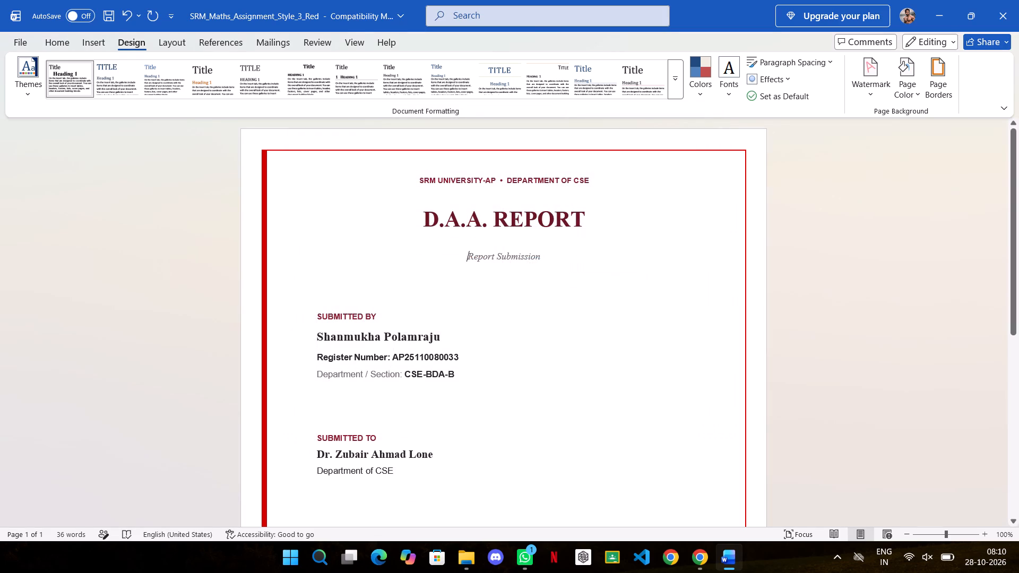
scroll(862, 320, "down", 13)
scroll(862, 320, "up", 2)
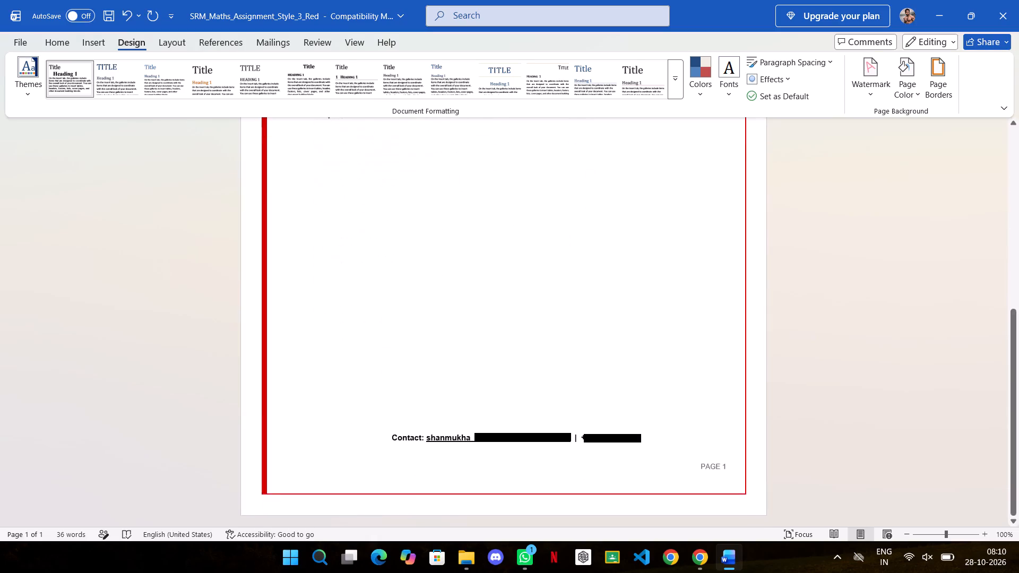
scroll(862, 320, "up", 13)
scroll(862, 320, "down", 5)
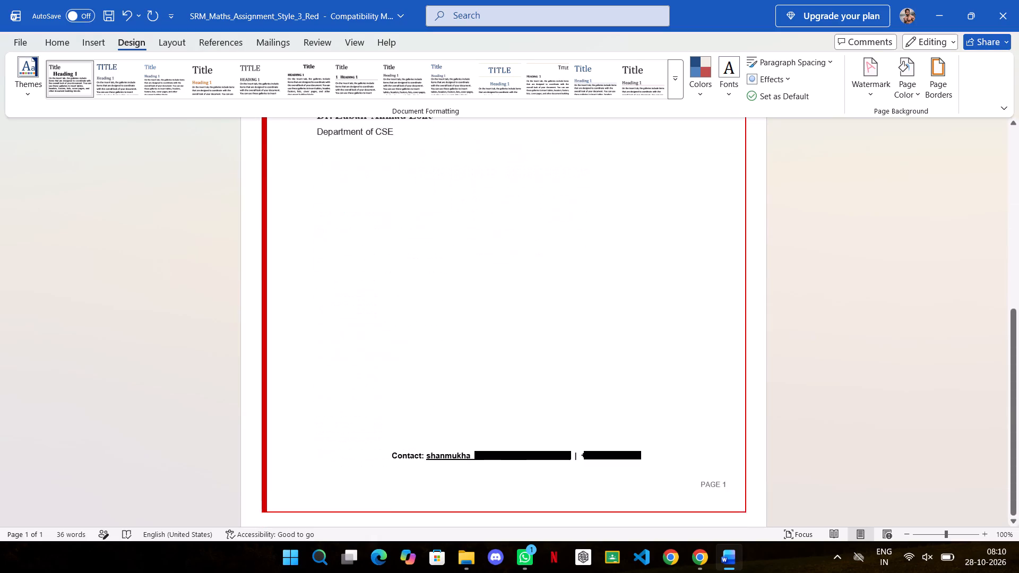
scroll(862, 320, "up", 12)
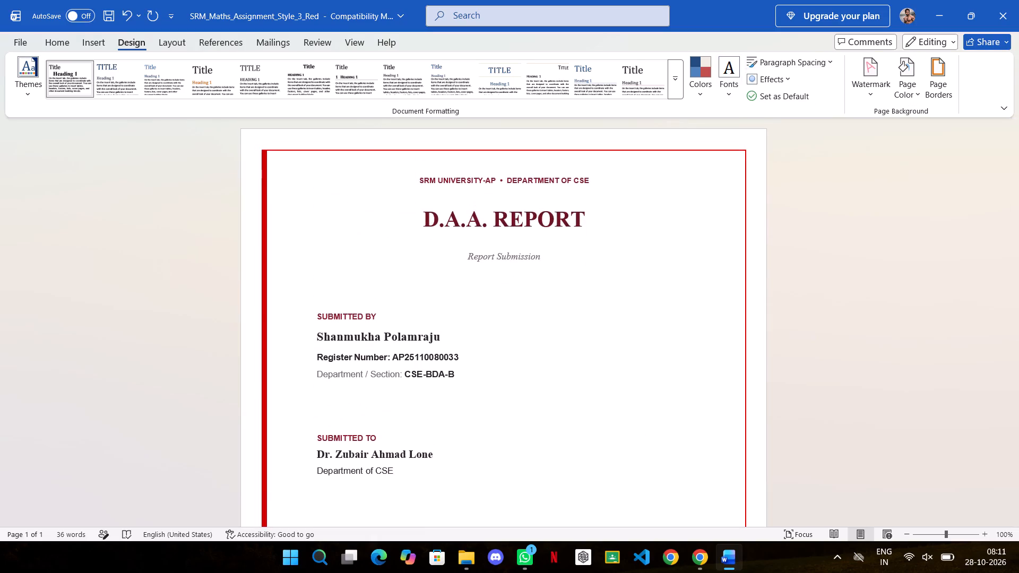
Draw a narrow vertical rectangle about 3.4 cm tall and 0.2 cm wide just before the "SUBMITTED BY" details block.
left_click(93, 38)
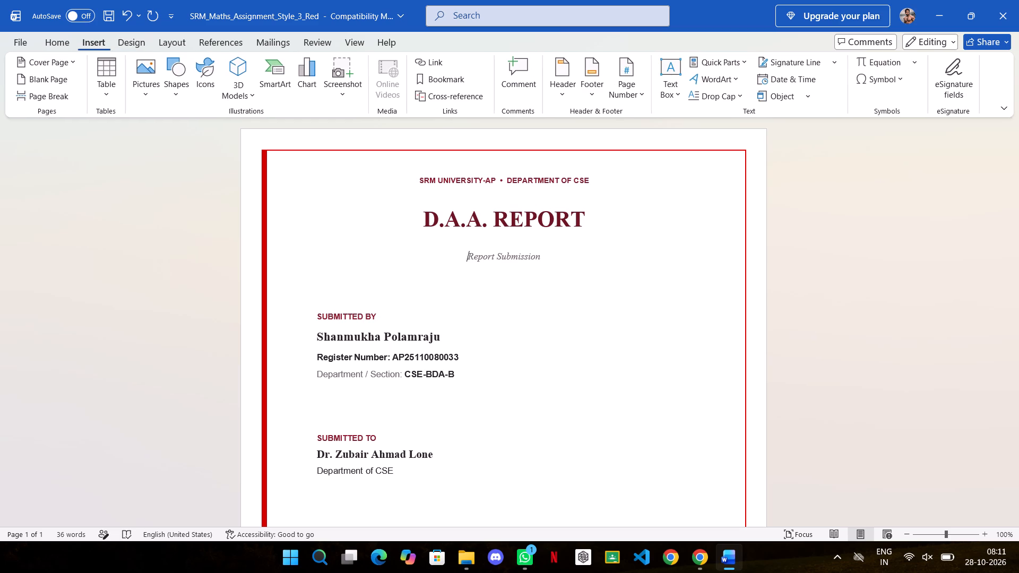
left_click(177, 88)
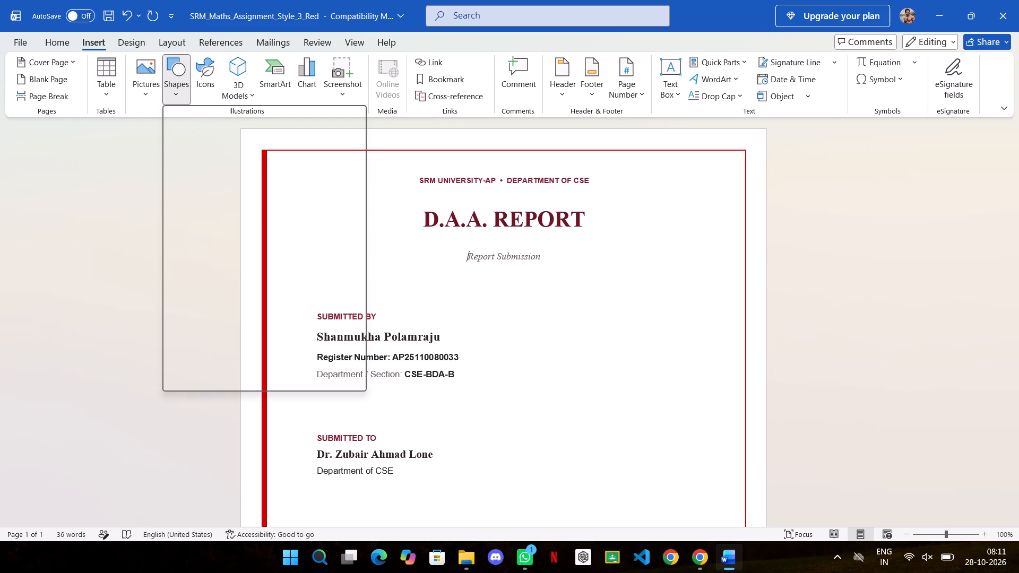
left_click(247, 132)
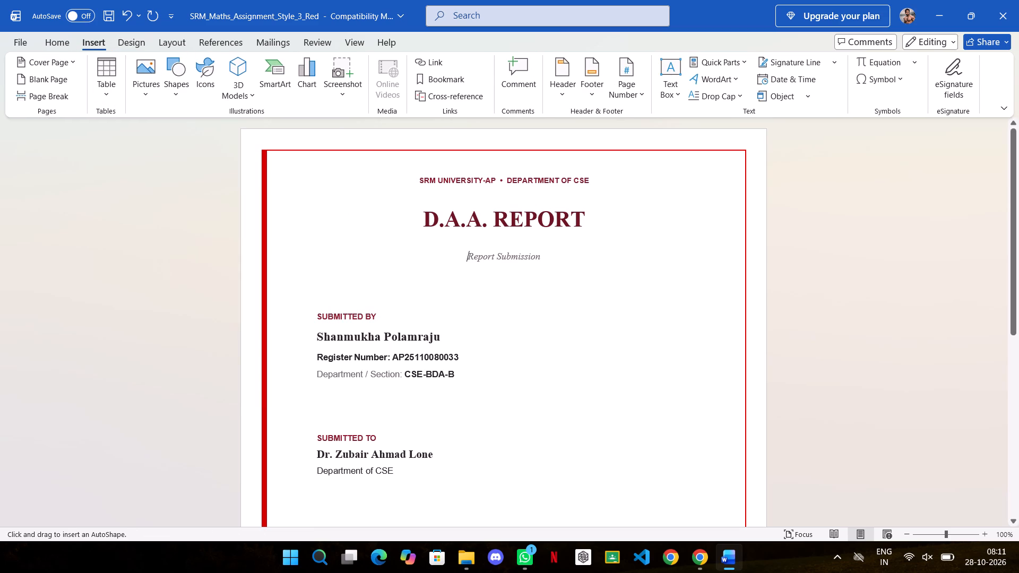
left_click_drag(301, 297, 303, 381)
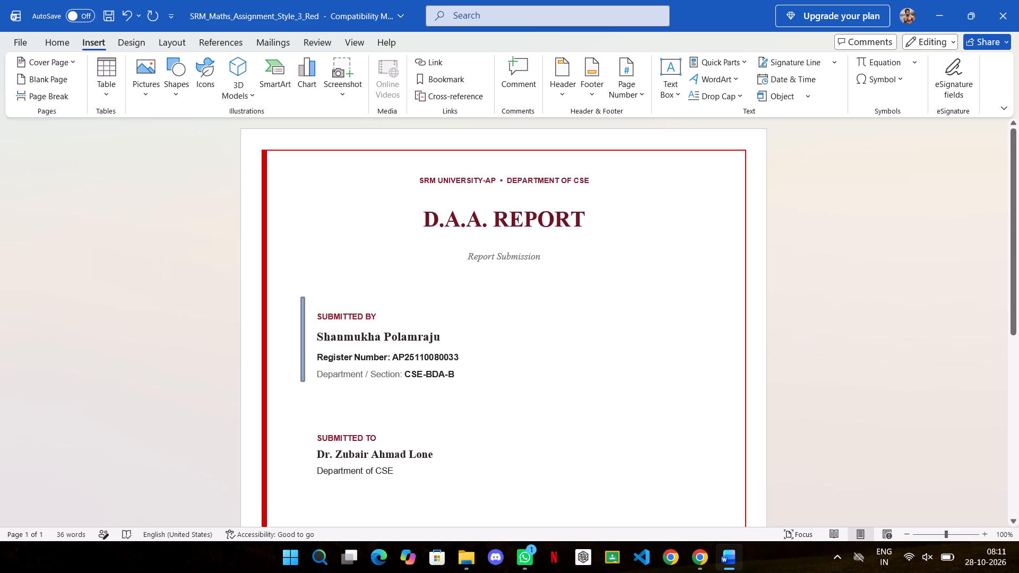
left_click_drag(303, 381, 305, 383)
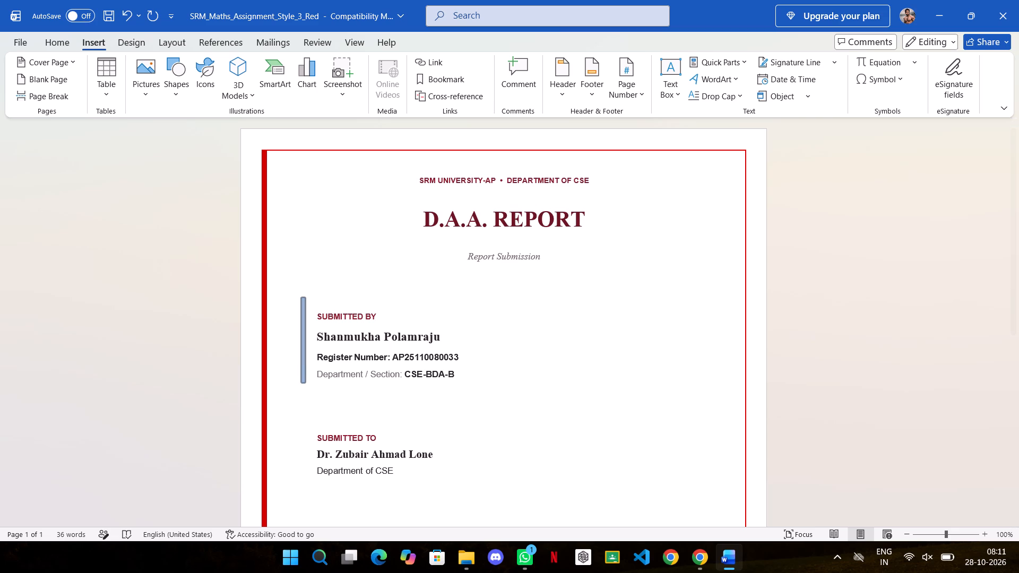
left_click_drag(305, 383, 305, 383)
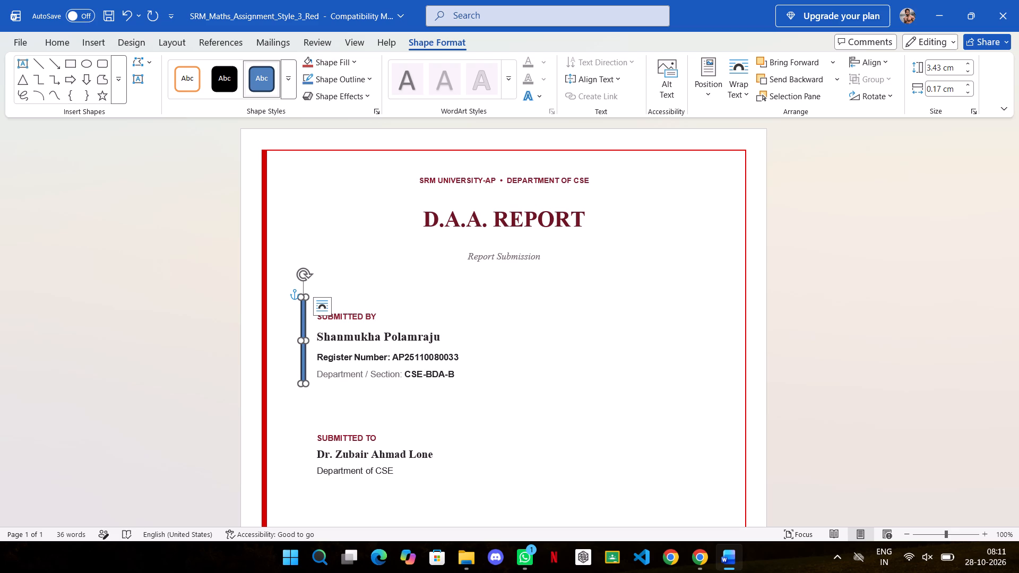
Fill the vertical bar beside the "SUBMITTED BY" details with the recently used red and open its outline colour choices.
left_click(342, 55)
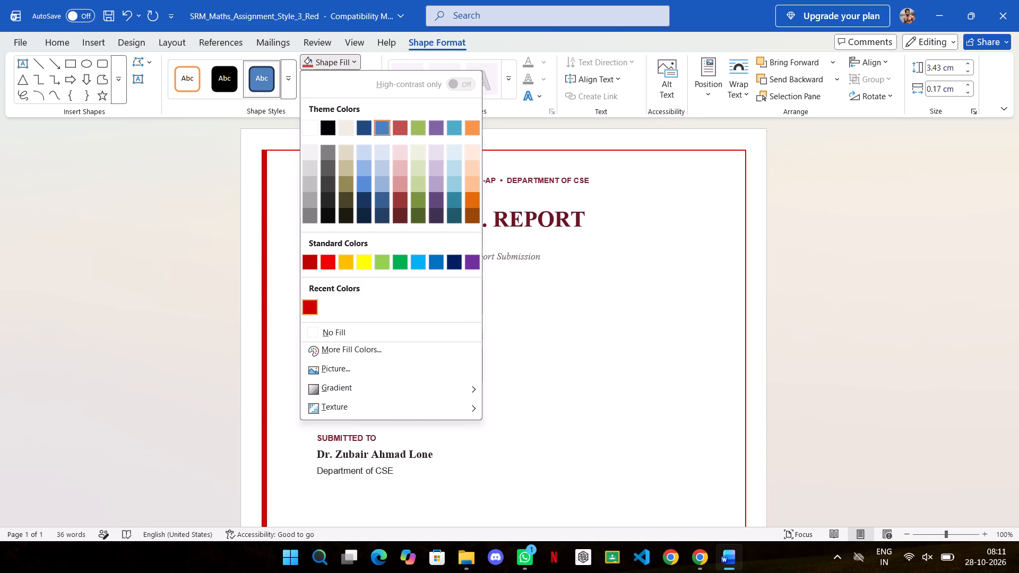
left_click(308, 311)
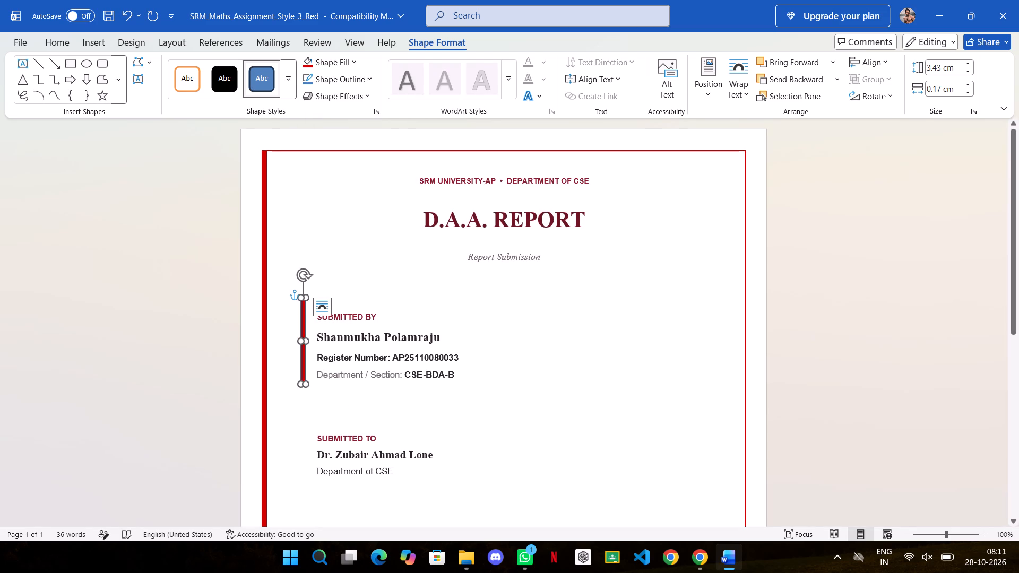
left_click(349, 78)
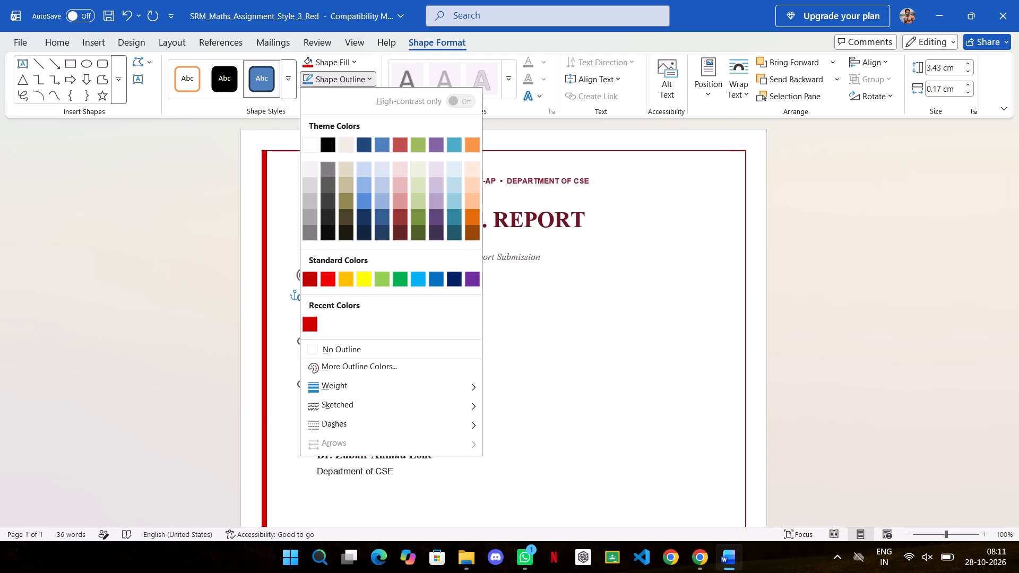
Remove the outline from the red vertical bar beside the SUBMITTED BY block.
left_click(360, 343)
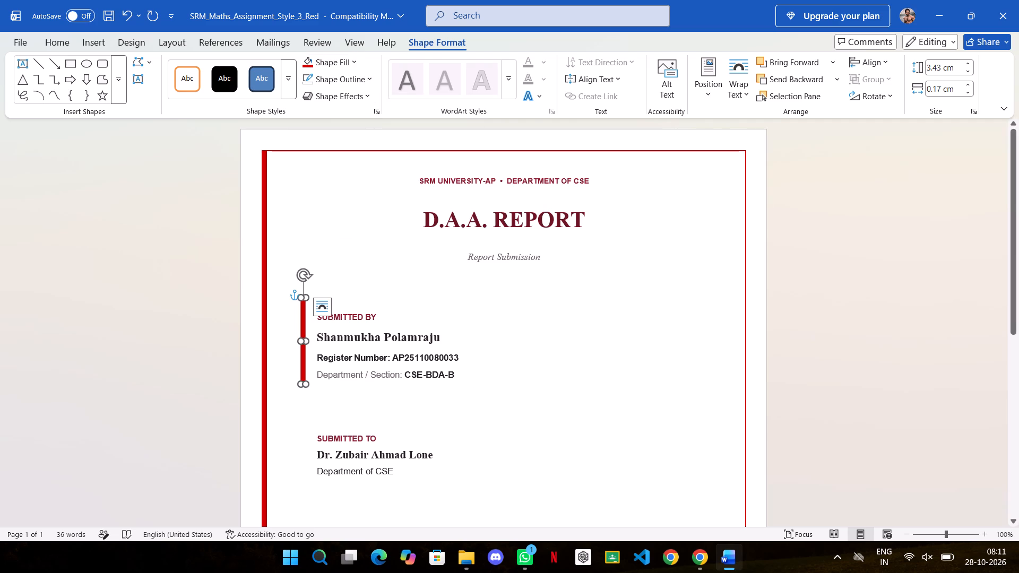
left_click(824, 356)
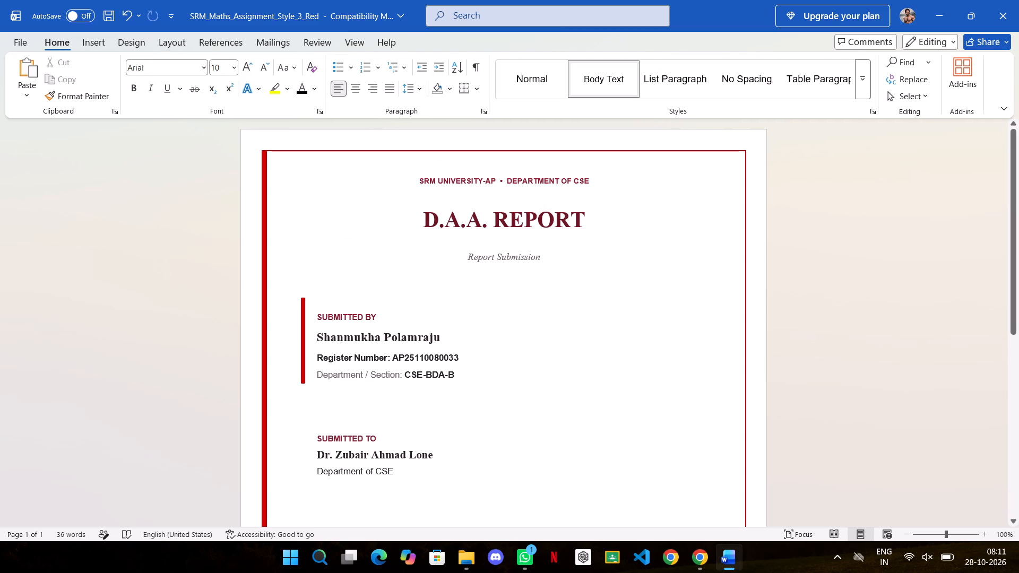
Set the font colour of the bar beside the SUBMITTED BY block to standard dark red.
left_click(301, 341)
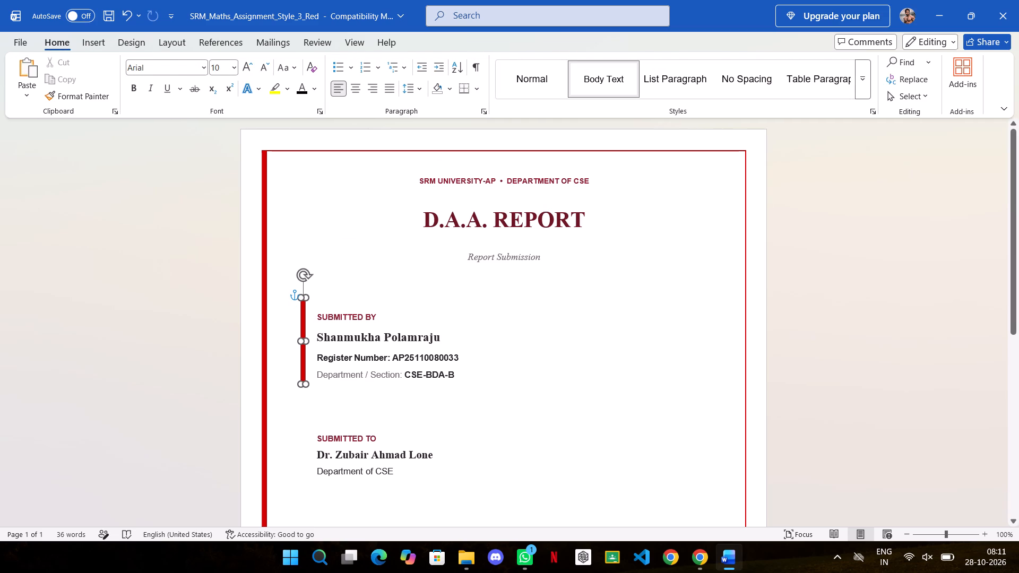
left_click(314, 83)
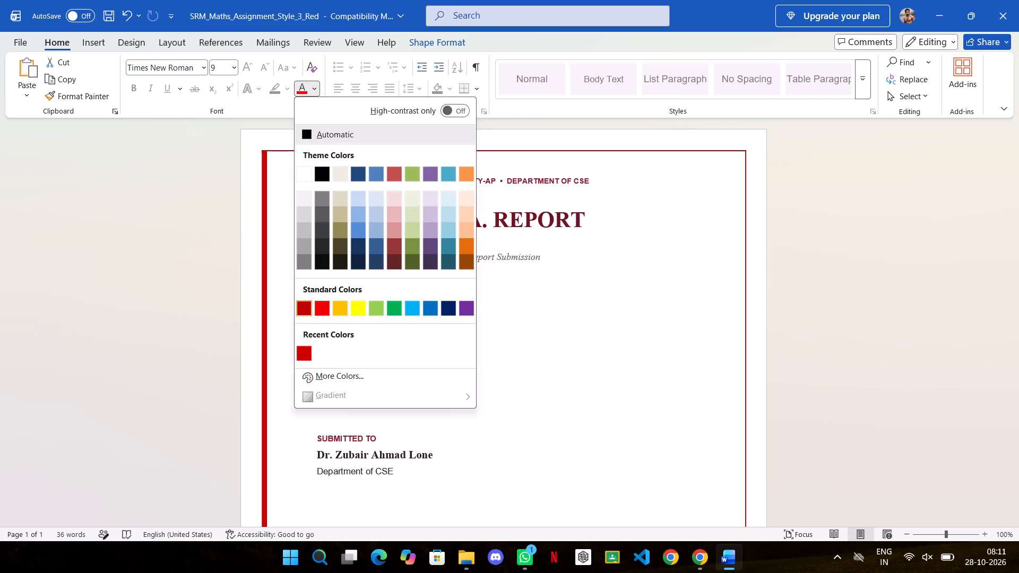
left_click(304, 308)
left_click(852, 273)
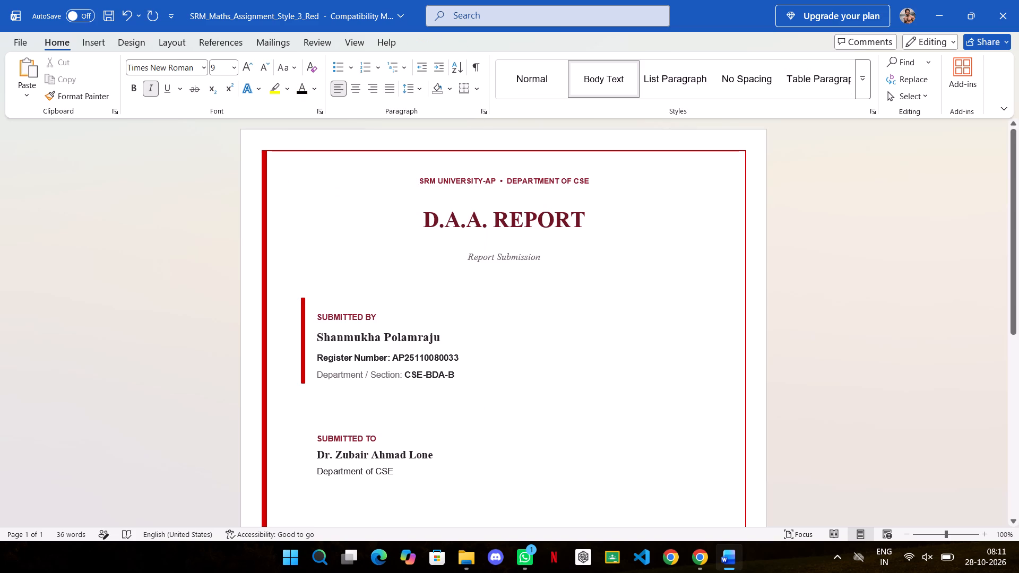
left_click(303, 323)
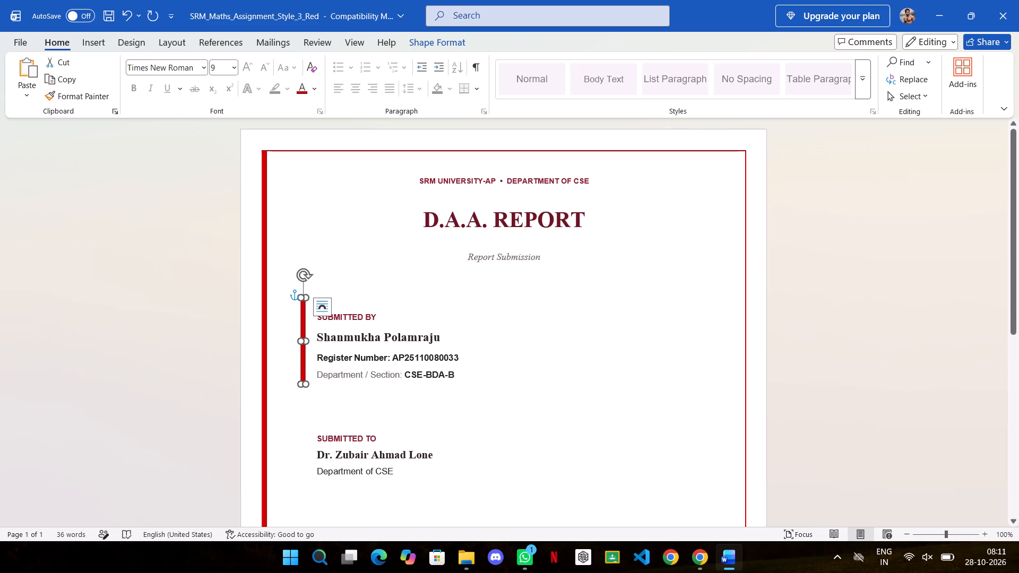
left_click(938, 345)
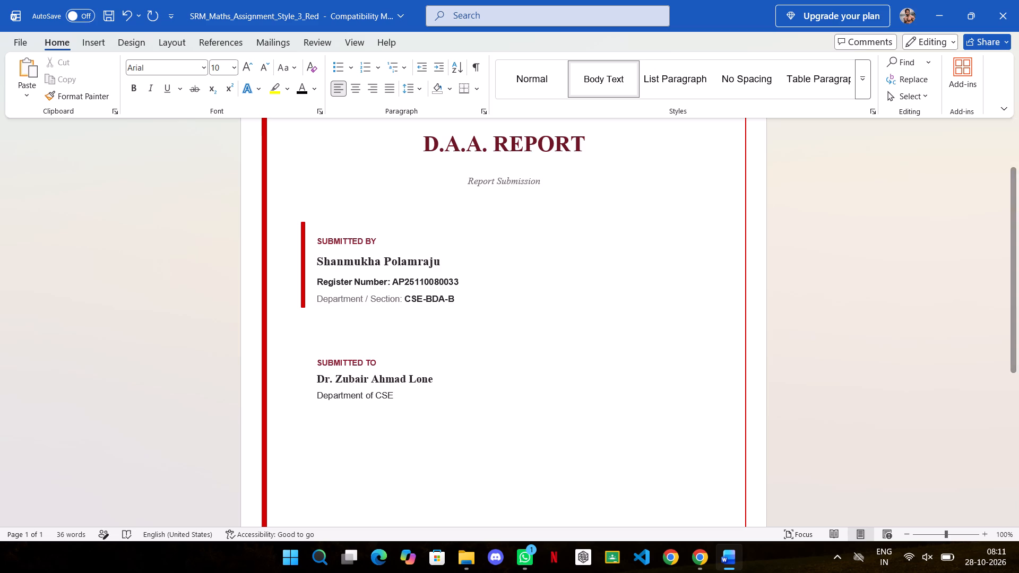
Draw a vertical rounded rectangle about 2.33 cm high beside the SUBMITTED TO block and narrow it to about 0.17 cm.
left_click(127, 44)
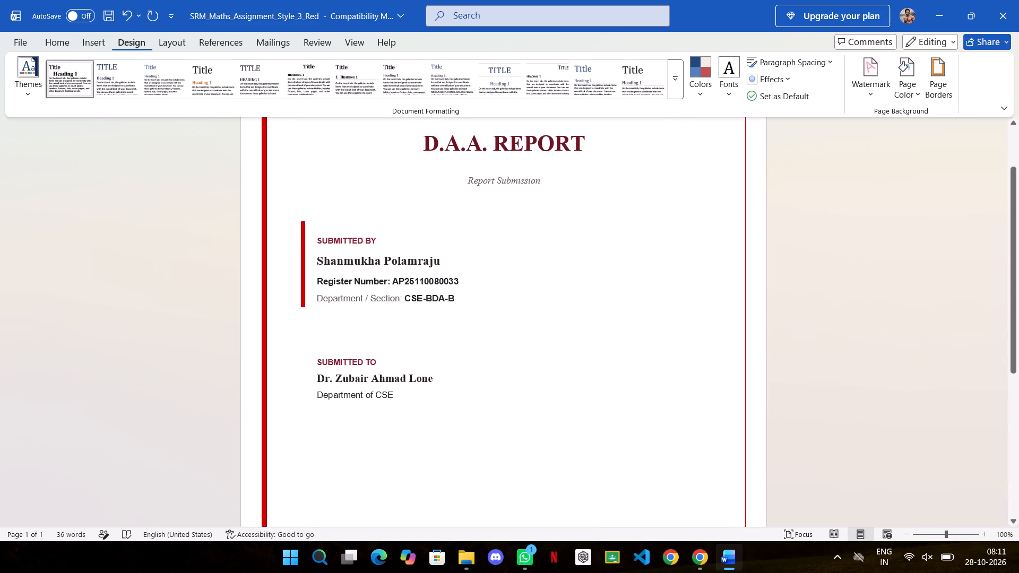
left_click(103, 41)
left_click(181, 82)
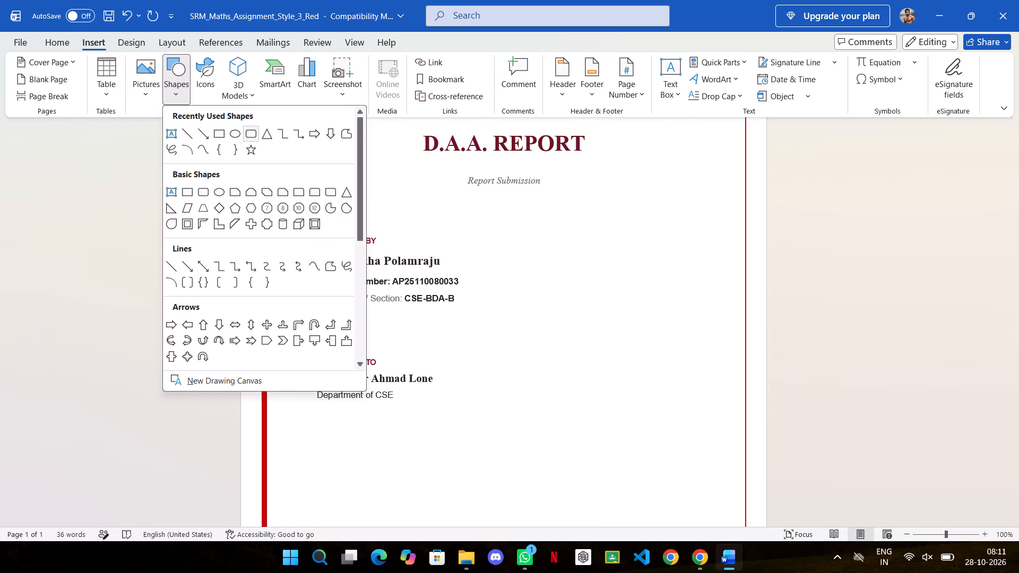
left_click(249, 134)
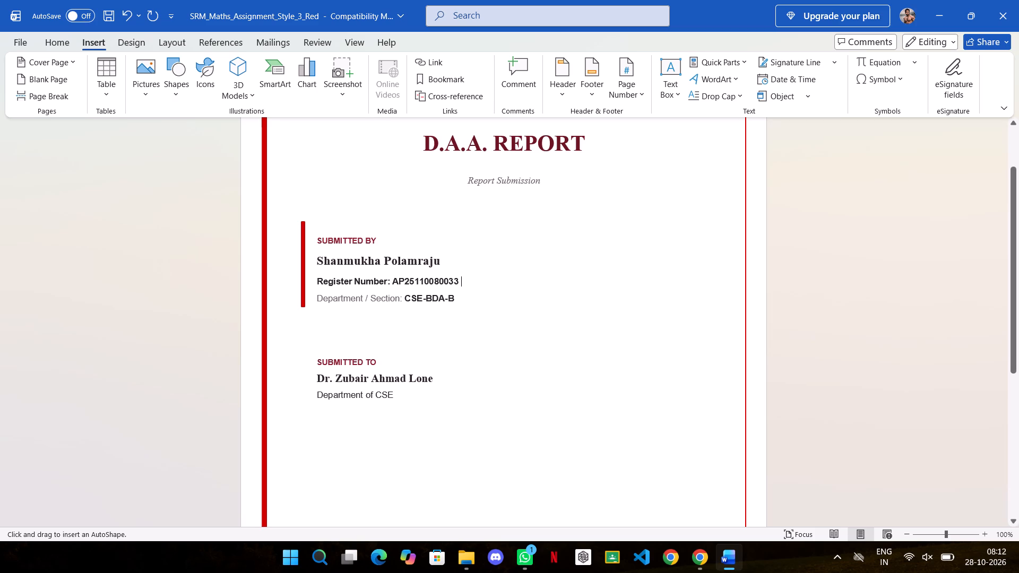
left_click_drag(300, 346, 300, 381)
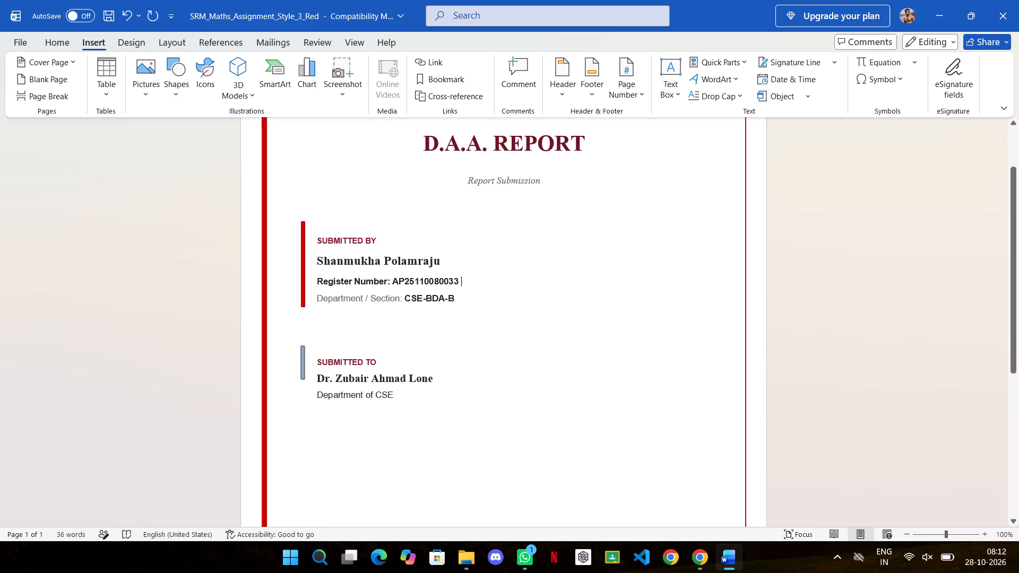
left_click_drag(300, 381, 302, 405)
left_click_drag(302, 405, 303, 404)
left_click_drag(303, 404, 306, 402)
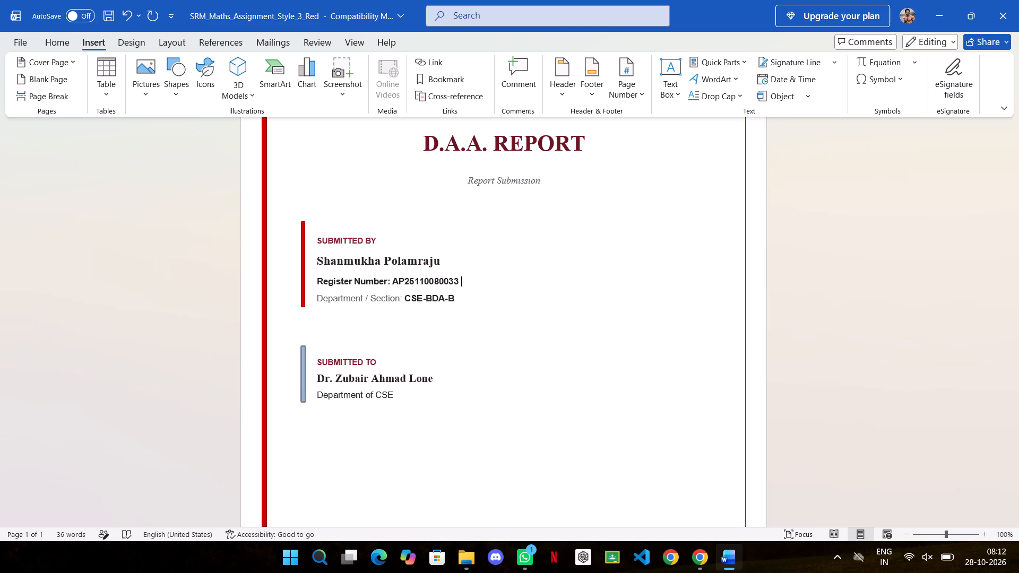
left_click_drag(306, 402, 309, 405)
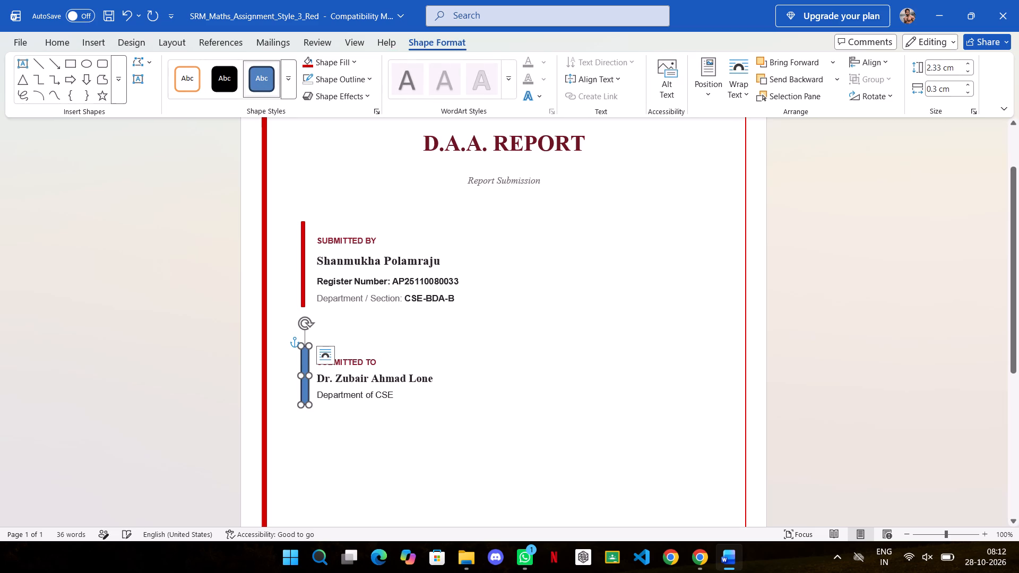
left_click(308, 375)
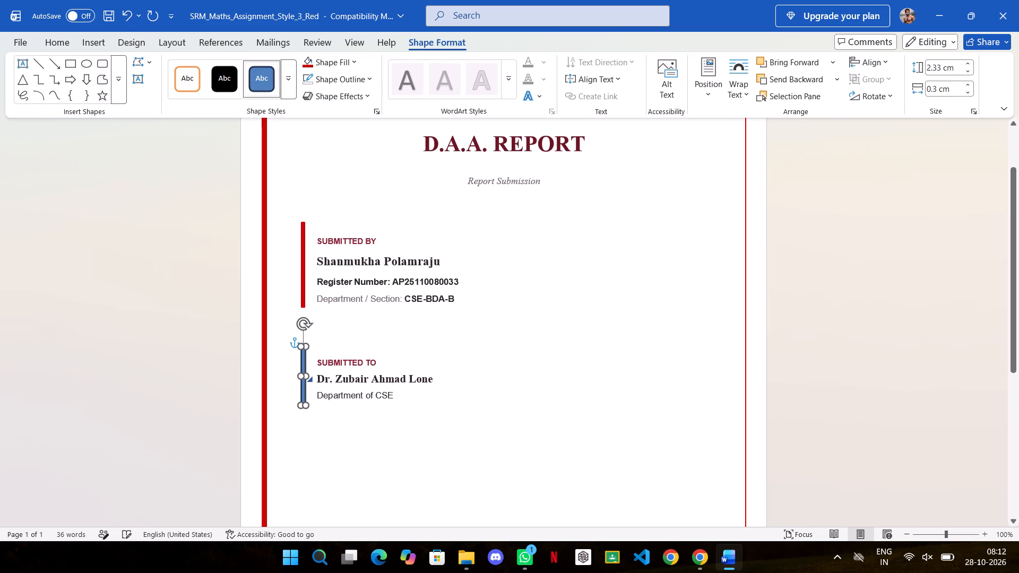
left_click(324, 62)
left_click(309, 264)
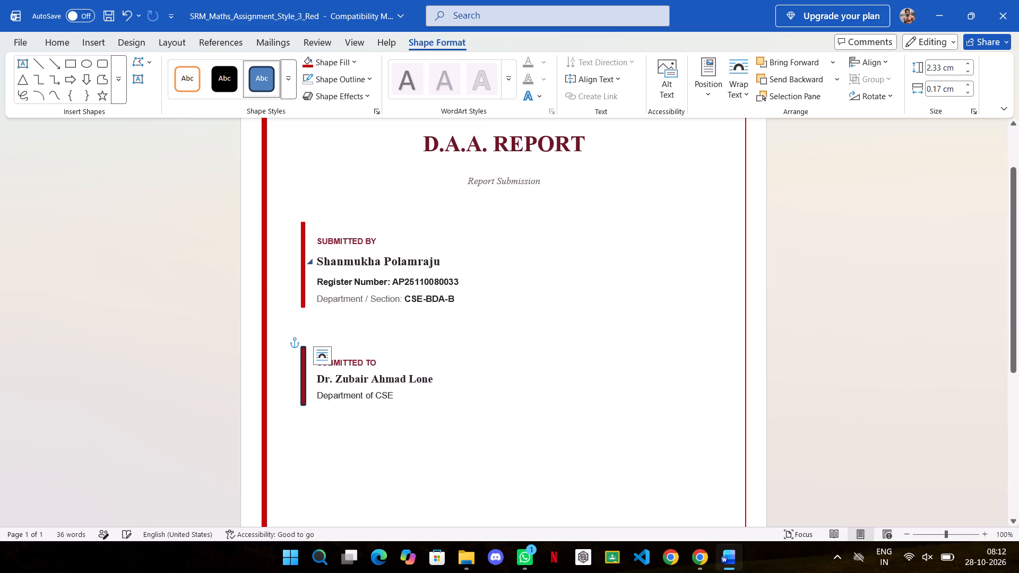
left_click(343, 81)
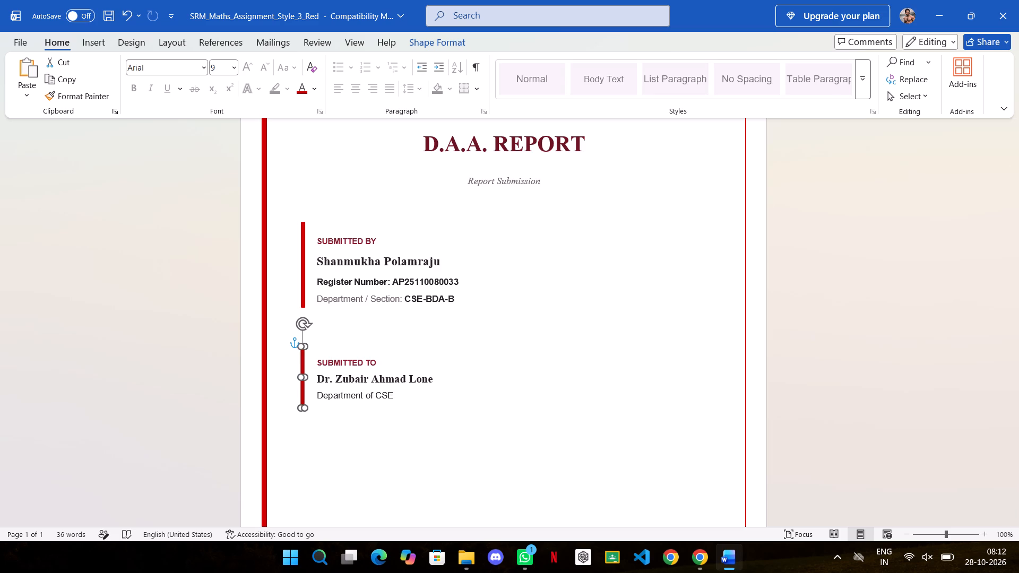
left_click(839, 284)
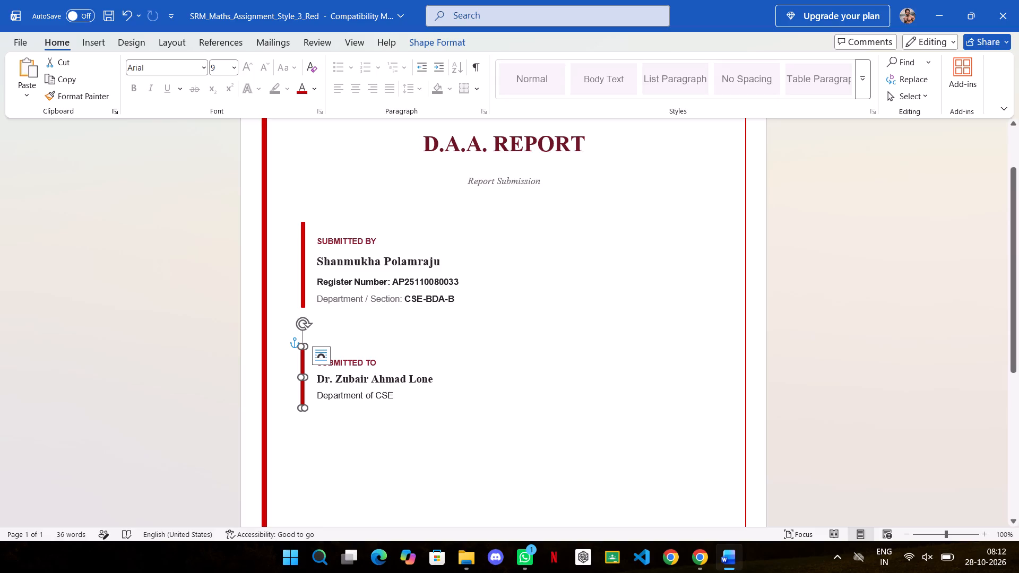
Place the text cursor at the end of the Contact line near the bottom of the page.
scroll(827, 297, "down", 7)
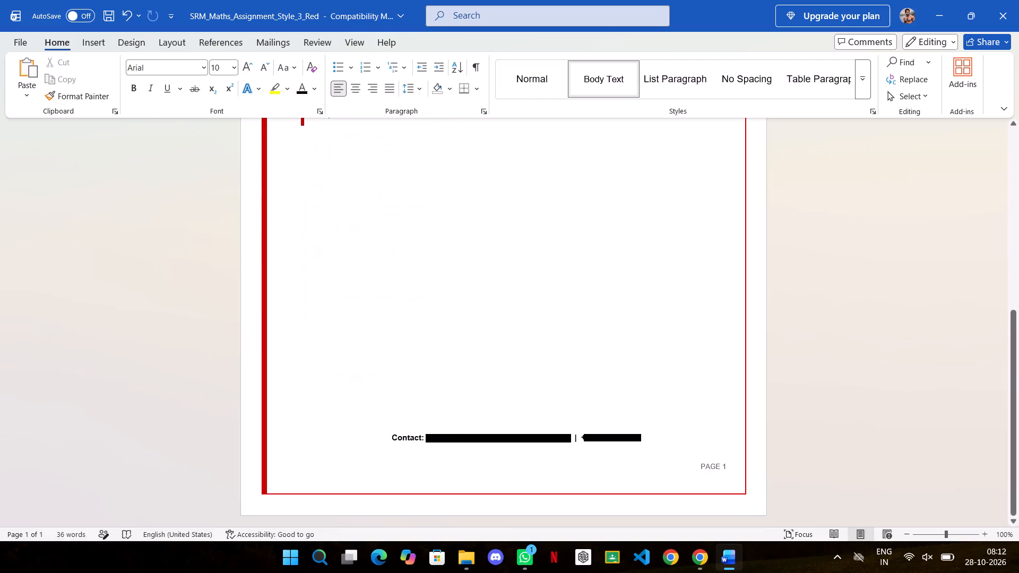
left_click(646, 442)
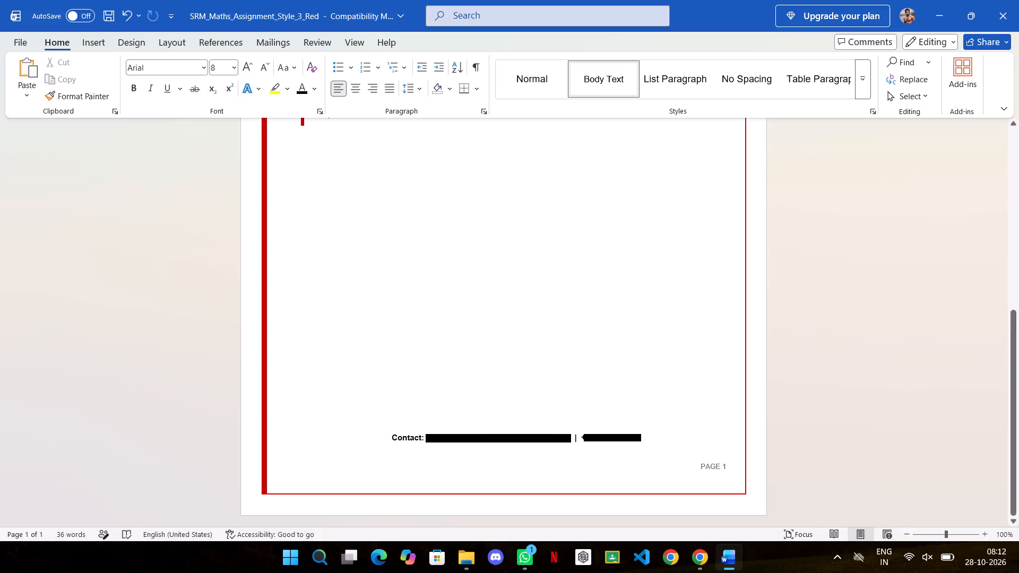
left_click(643, 437)
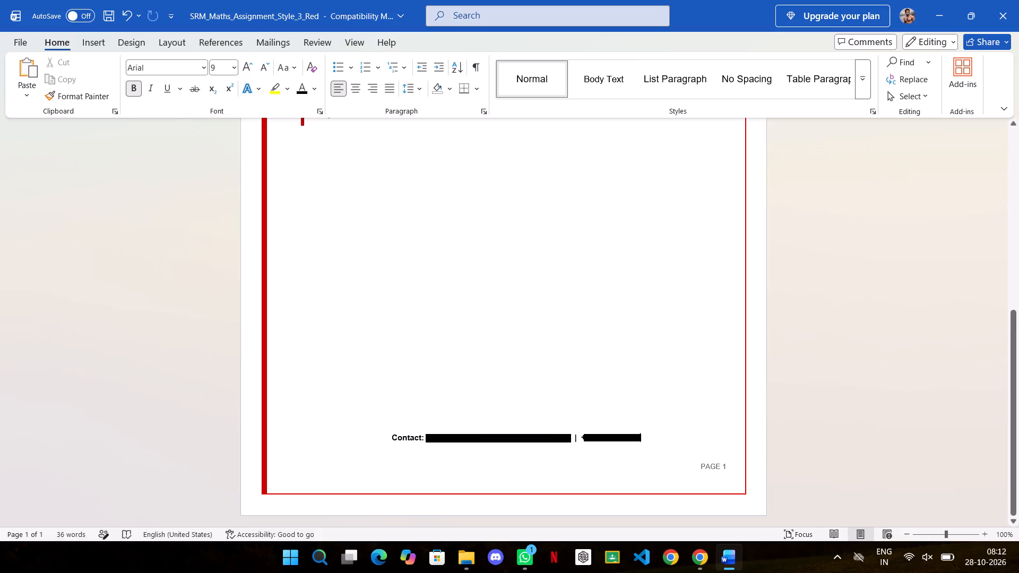
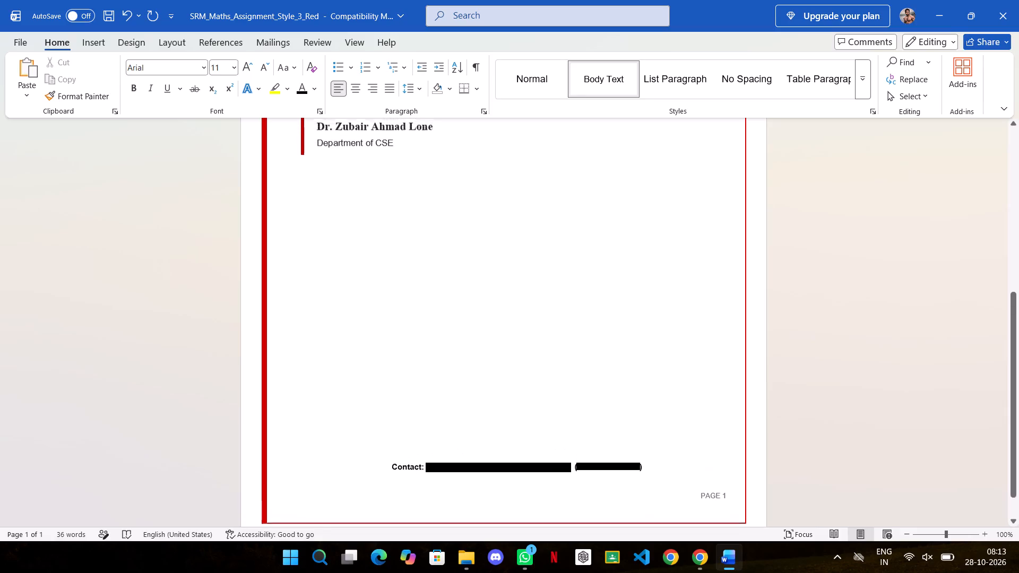
Draw a thin horizontal rounded rectangle about 4.81 cm wide and 0.13 cm high between the D.A.A. REPORT title and Report Submission.
scroll(838, 345, "up", 3)
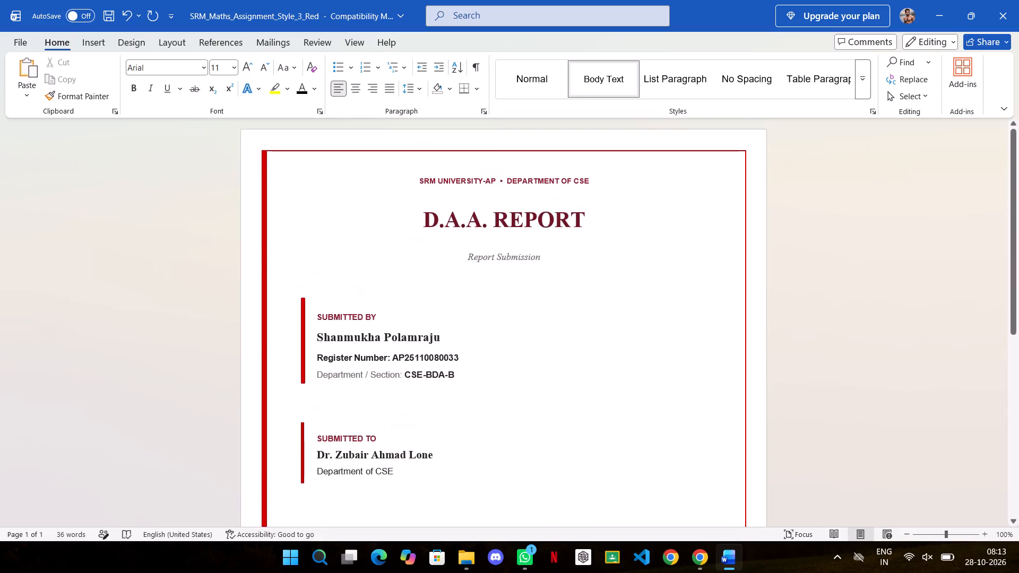
scroll(838, 345, "up", 1)
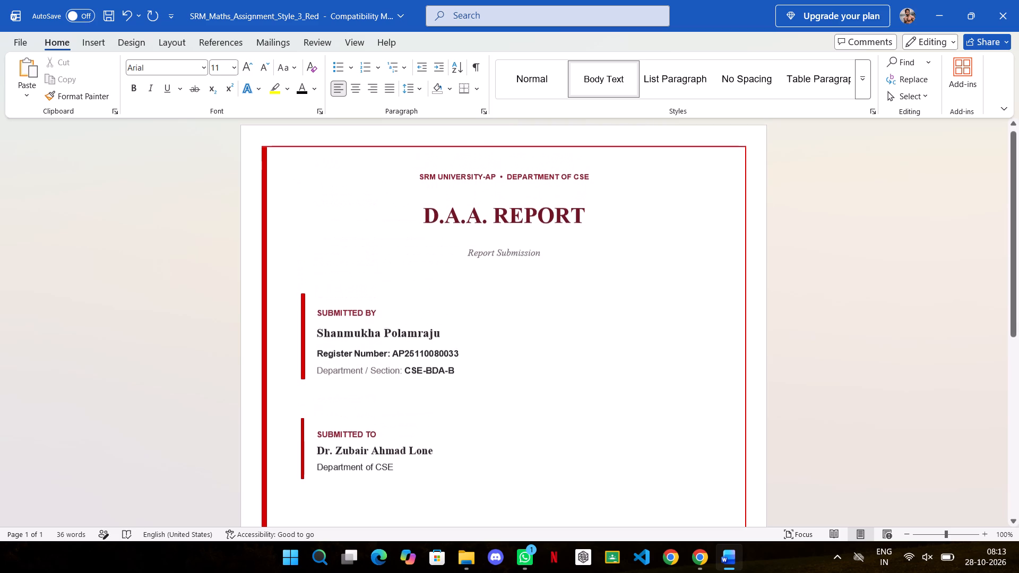
scroll(838, 345, "up", 2)
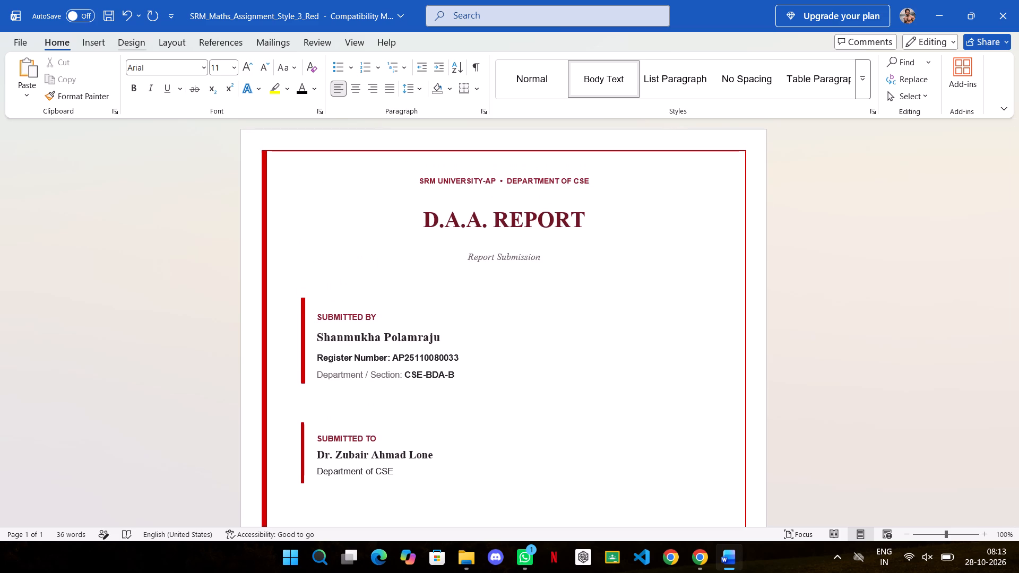
left_click(133, 46)
left_click(101, 45)
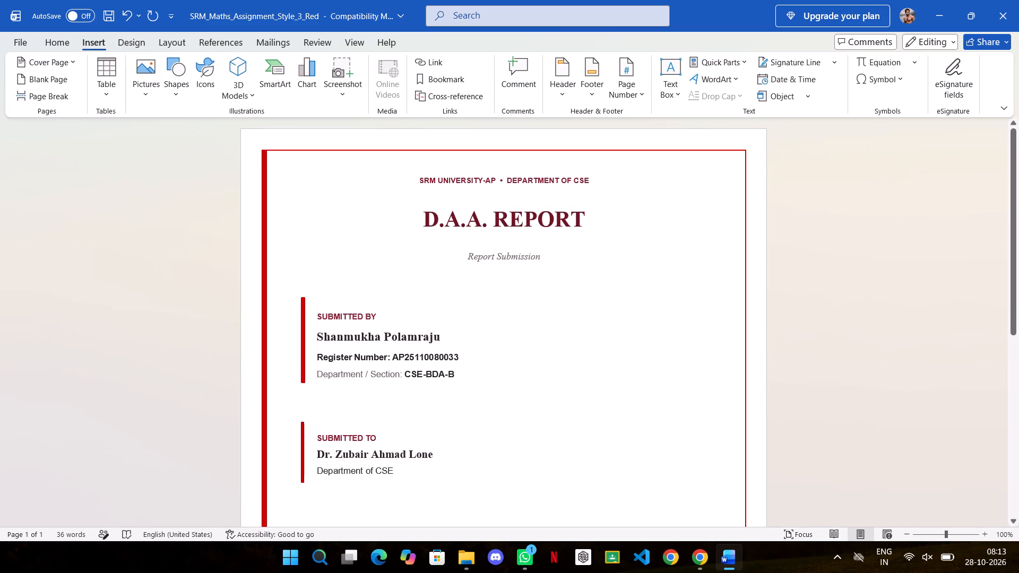
left_click(172, 85)
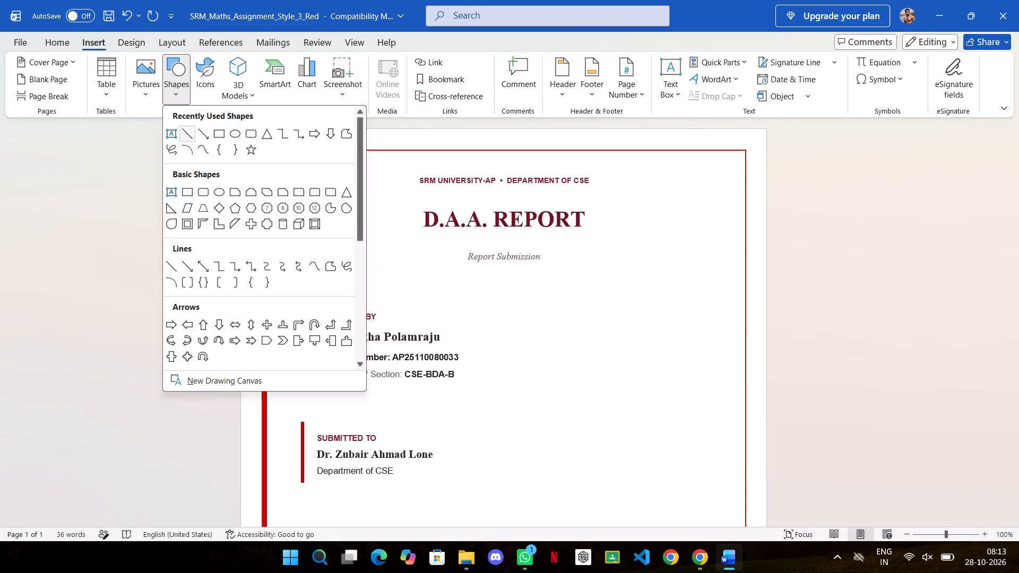
left_click(238, 89)
left_click_drag(238, 89, 213, 89)
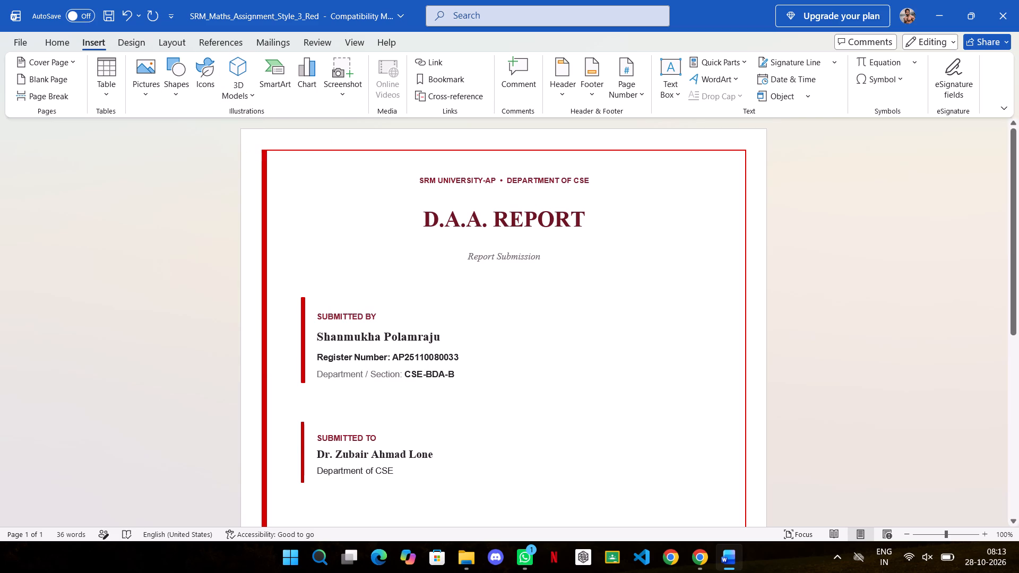
left_click_drag(213, 89, 177, 88)
left_click(177, 88)
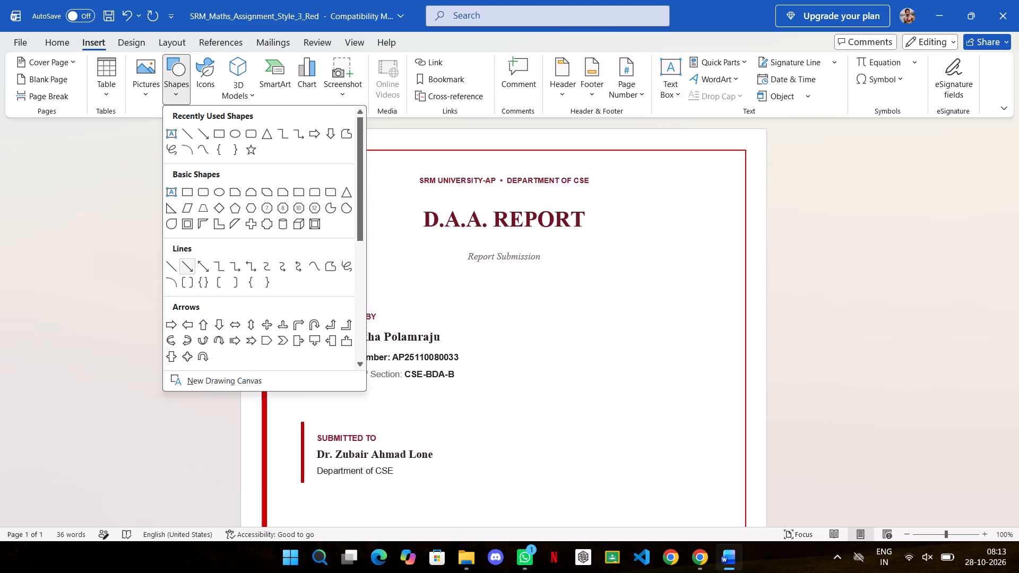
left_click(248, 130)
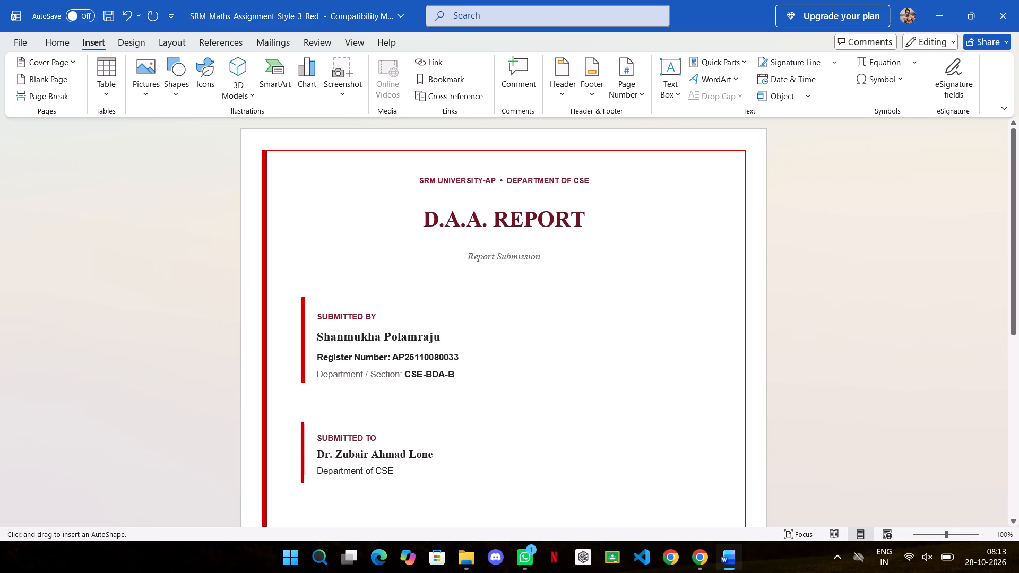
left_click_drag(443, 236, 563, 245)
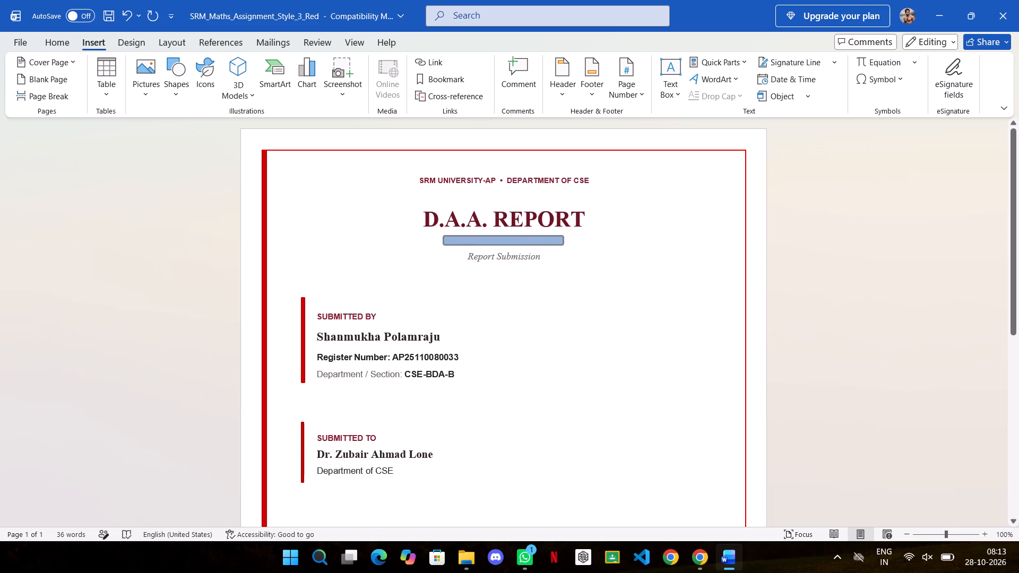
left_click_drag(563, 245, 559, 239)
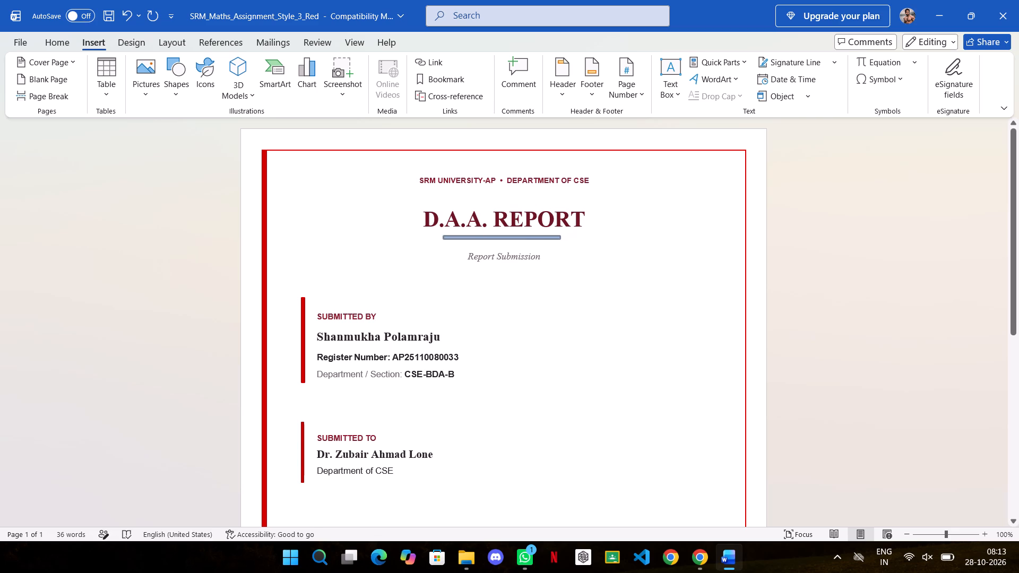
left_click_drag(559, 239, 564, 237)
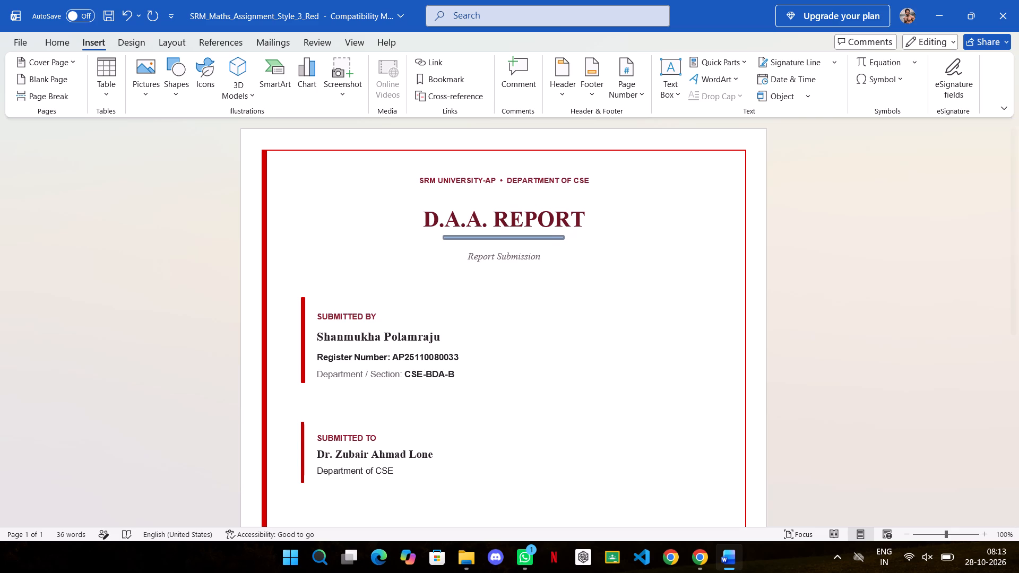
left_click_drag(564, 237, 564, 238)
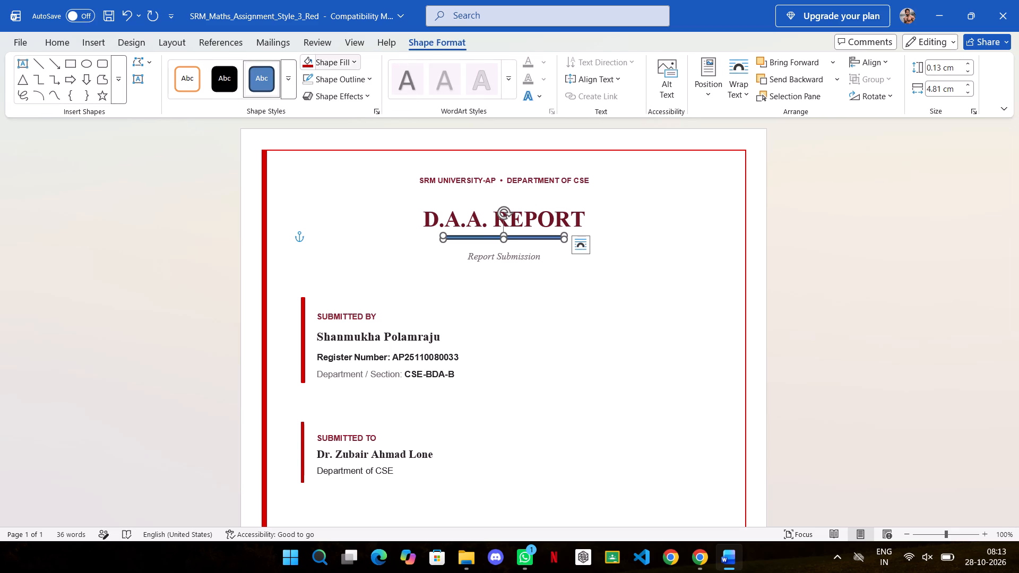
Fill the thin bar under the D.A.A. REPORT title with standard red and remove its outline.
left_click(332, 70)
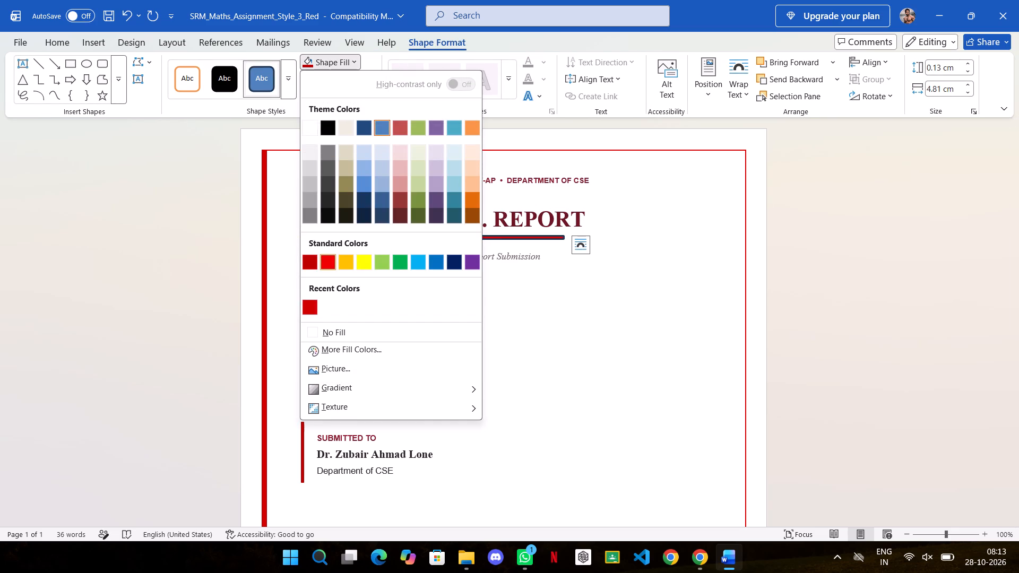
left_click(326, 262)
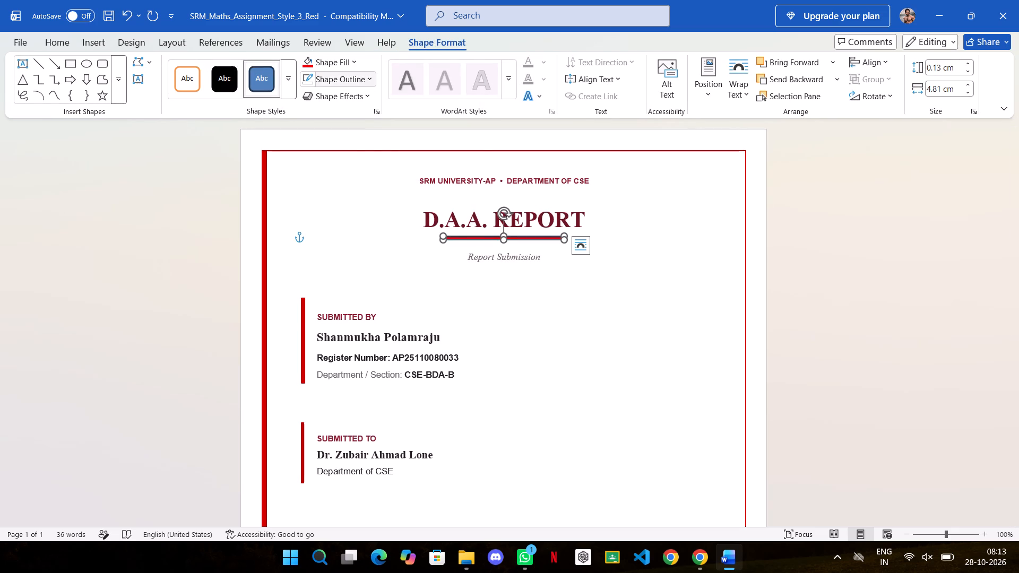
left_click(339, 76)
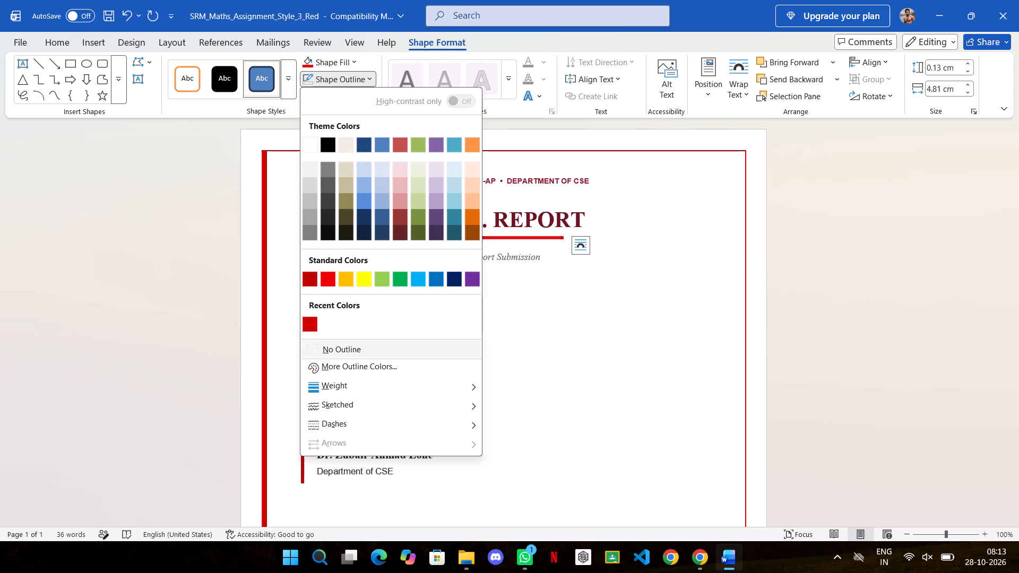
left_click(349, 349)
Open the fill colour choices for the thin bar under the D.A.A. REPORT title.
left_click(339, 66)
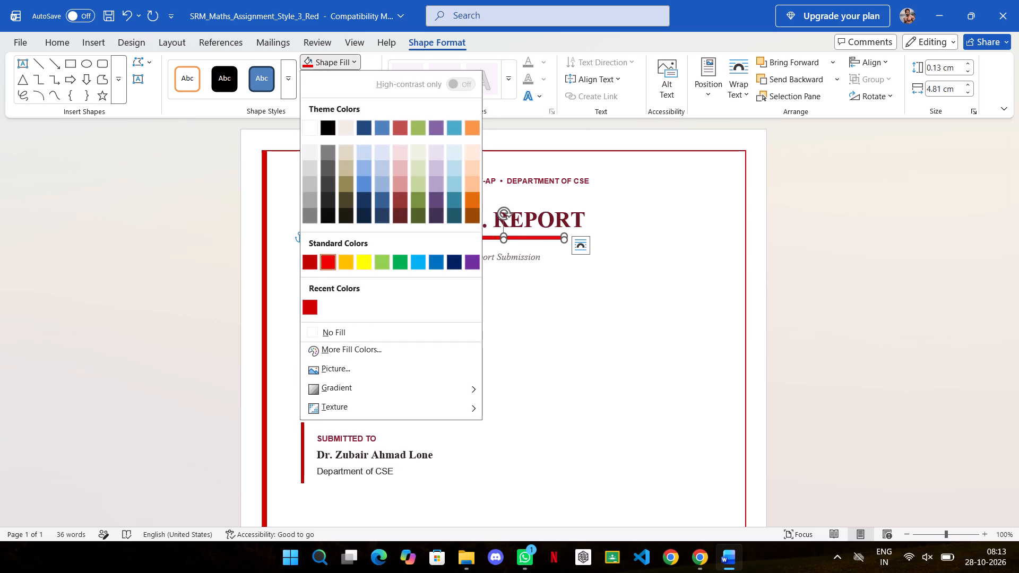